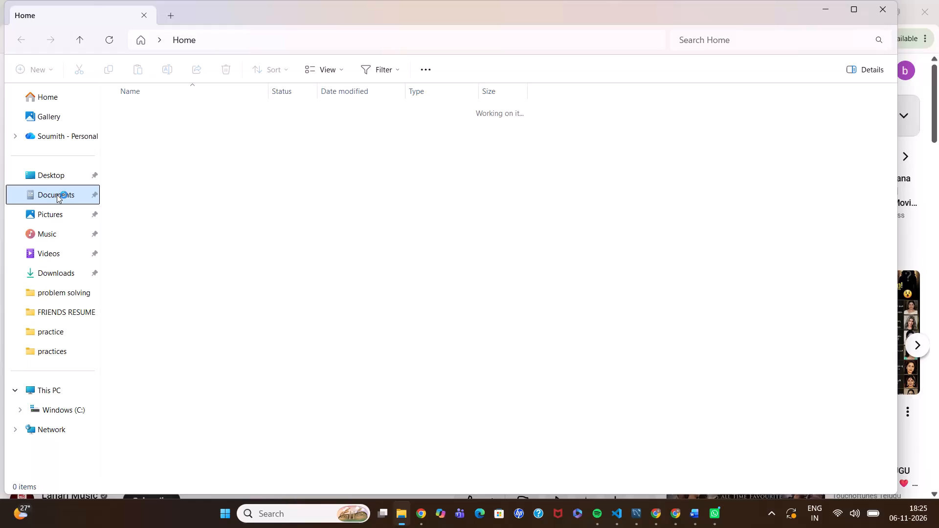
# Open the 10k datasets folder inside Documents.
pyautogui.doubleClick(159, 132)
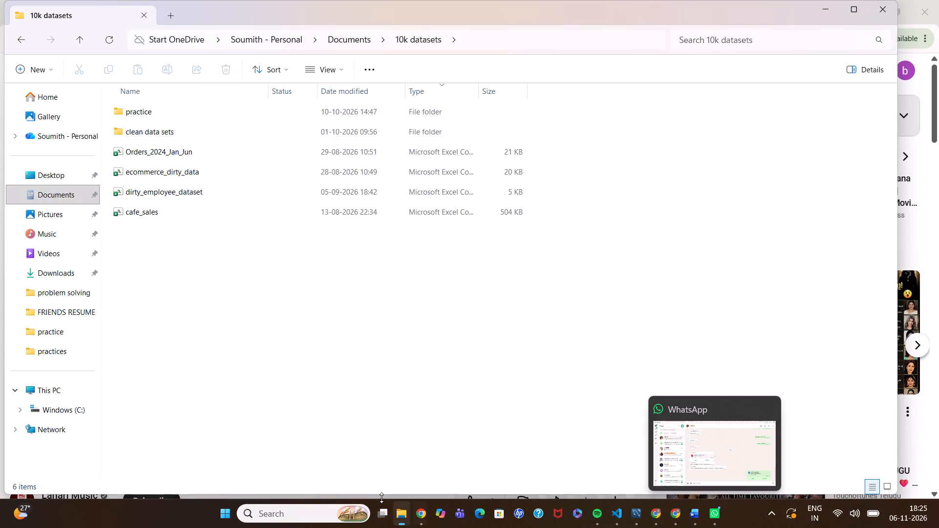
# Switch to Excel by searching for it and create a blank workbook.
pyautogui.click(264, 514)
pyautogui.write('ex')
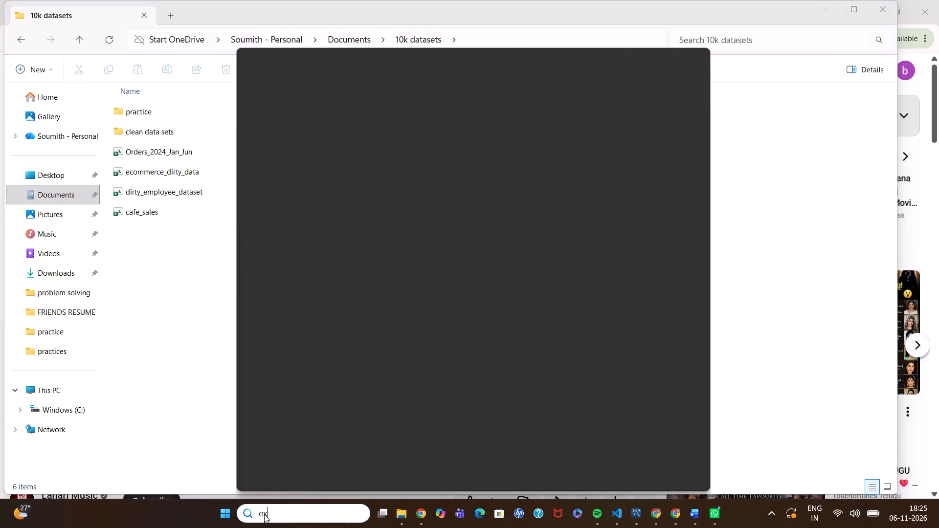
pyautogui.click(290, 133)
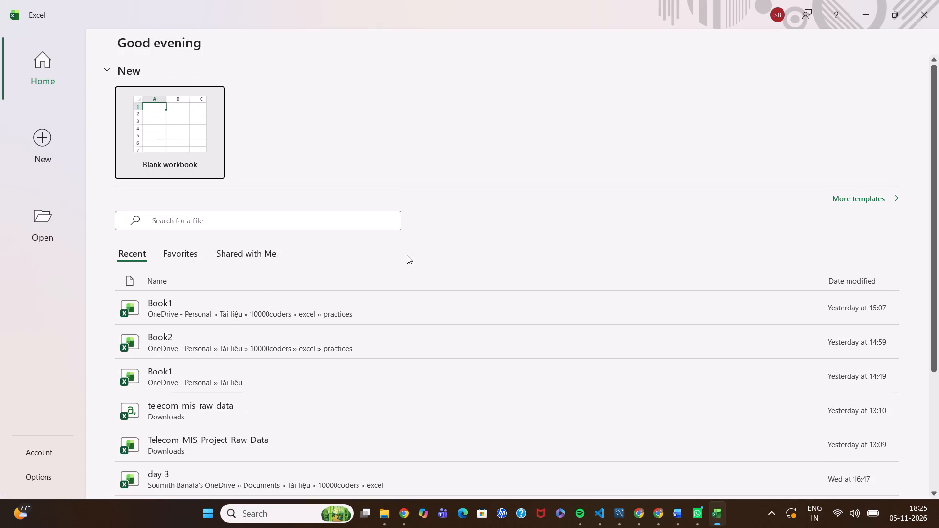
pyautogui.click(193, 149)
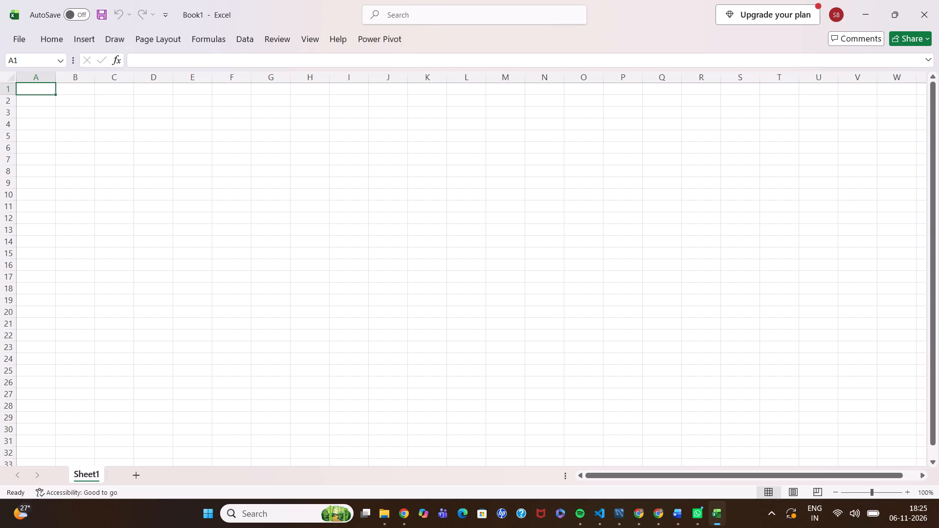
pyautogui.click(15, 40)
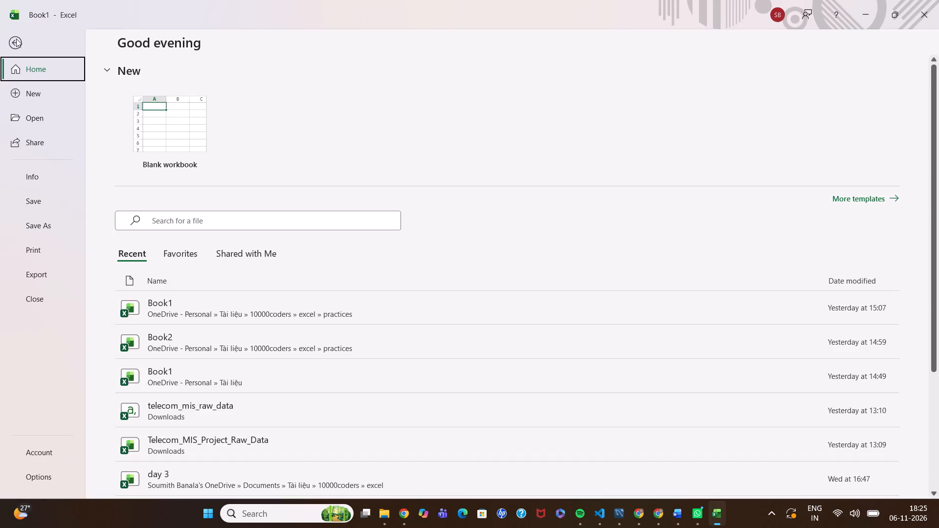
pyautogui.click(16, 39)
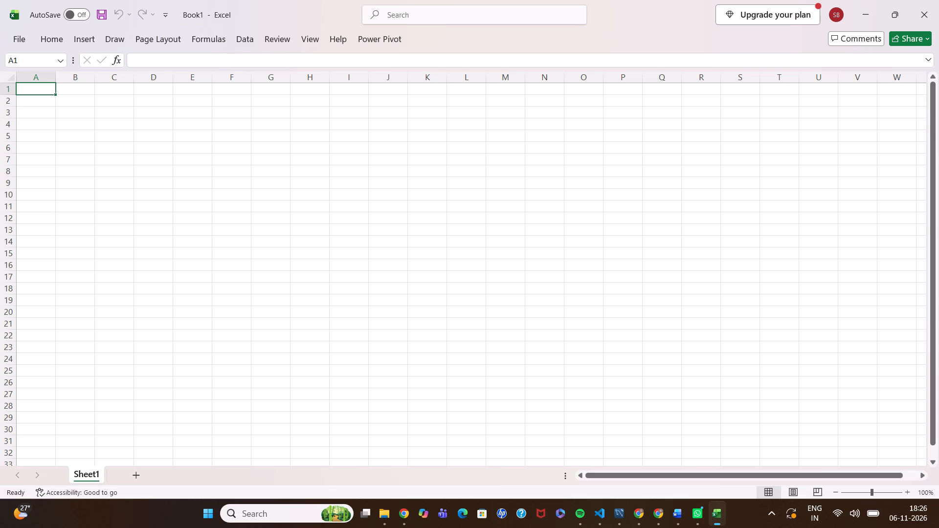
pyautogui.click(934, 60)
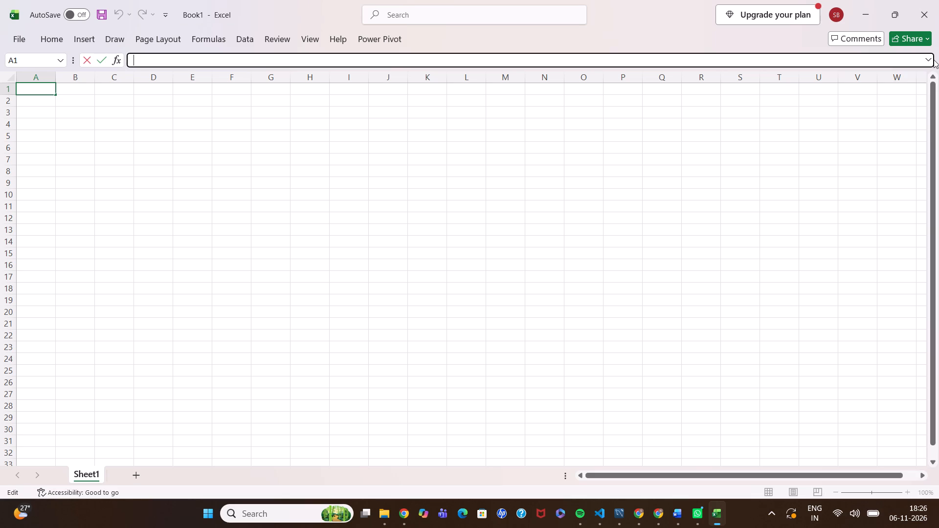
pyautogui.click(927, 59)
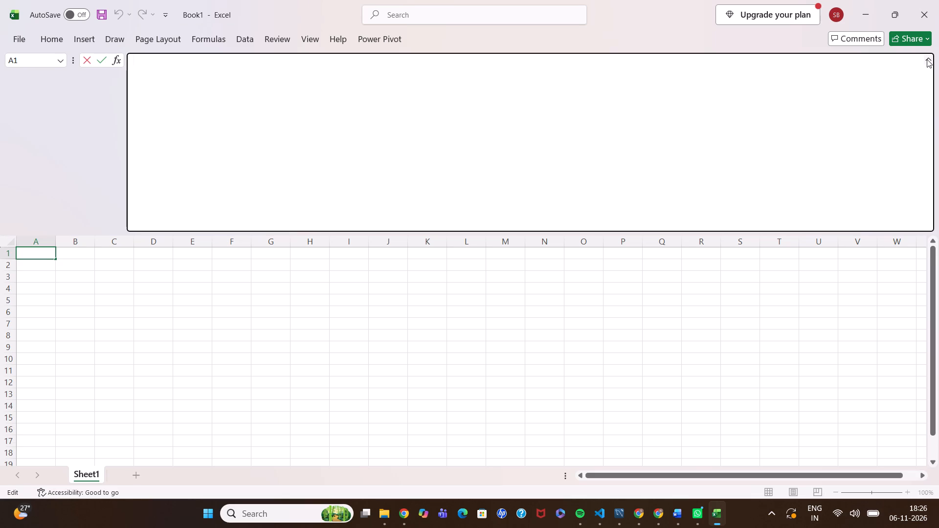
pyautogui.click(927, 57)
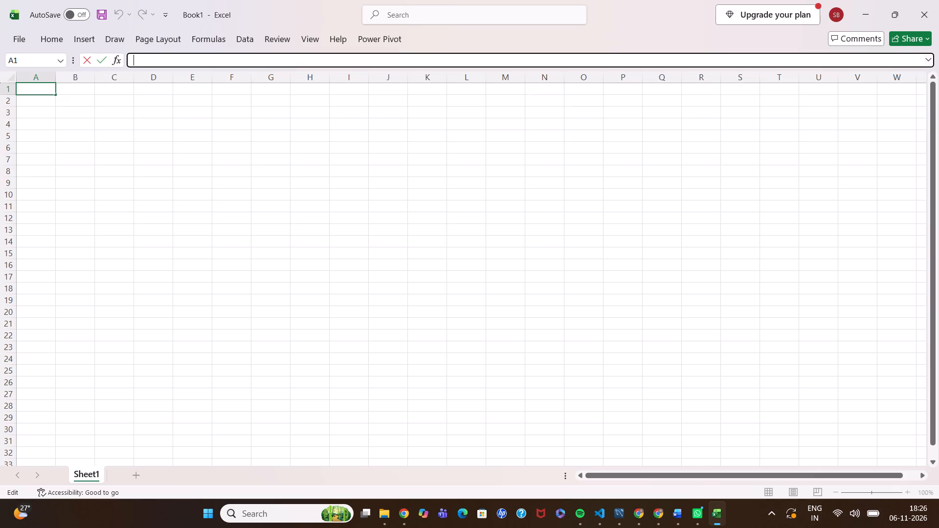
# Try the ribbon's full-screen mode, then set the ribbon to always show.
pyautogui.click(57, 38)
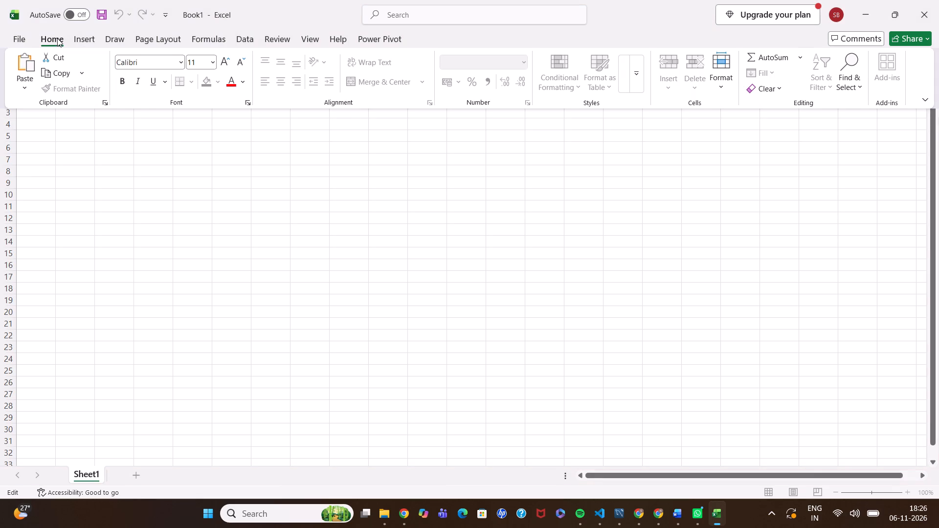
pyautogui.click(927, 100)
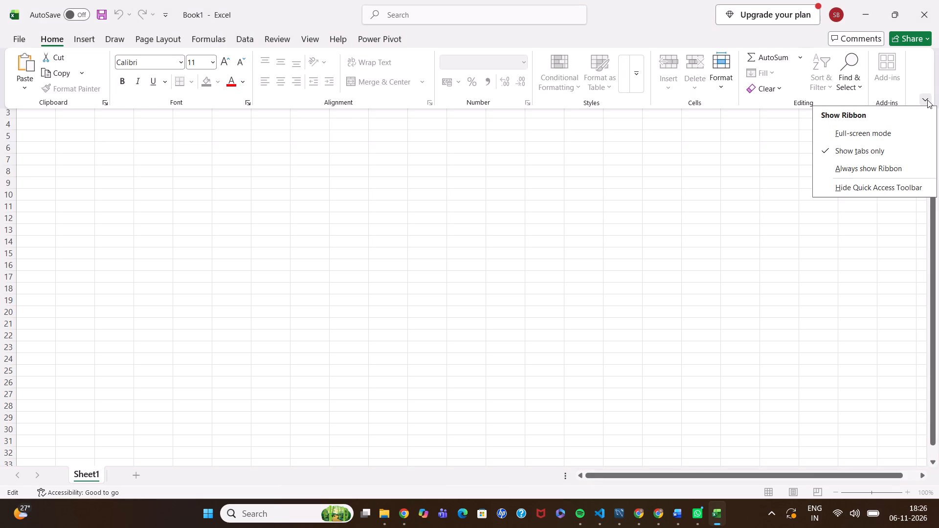
pyautogui.click(847, 134)
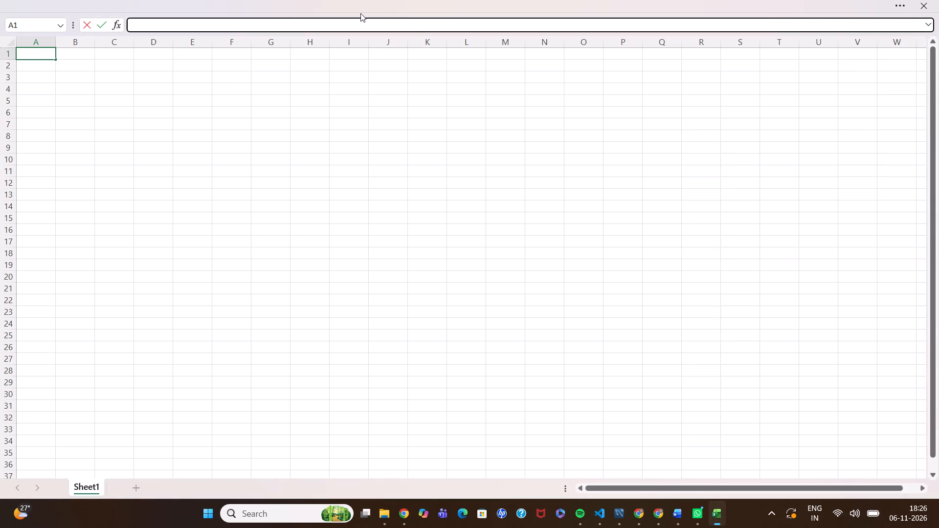
pyautogui.click(374, 4)
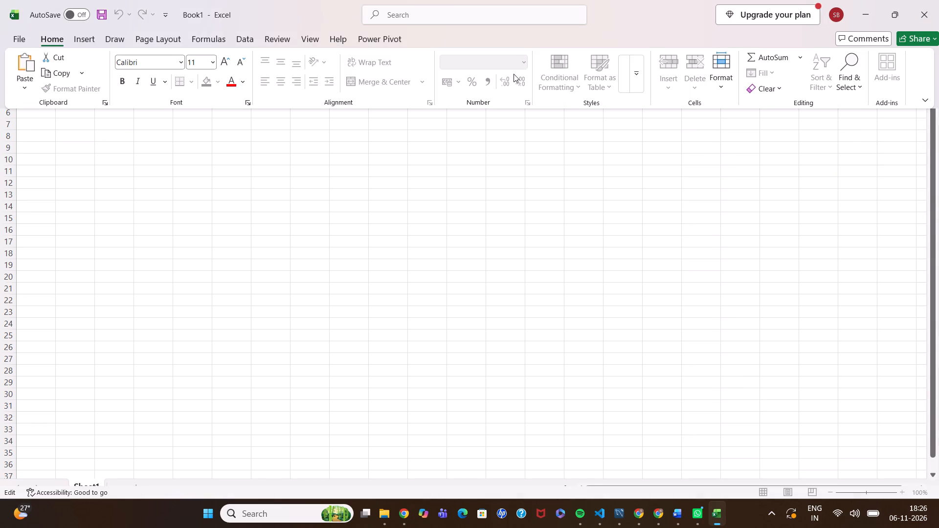
pyautogui.click(925, 99)
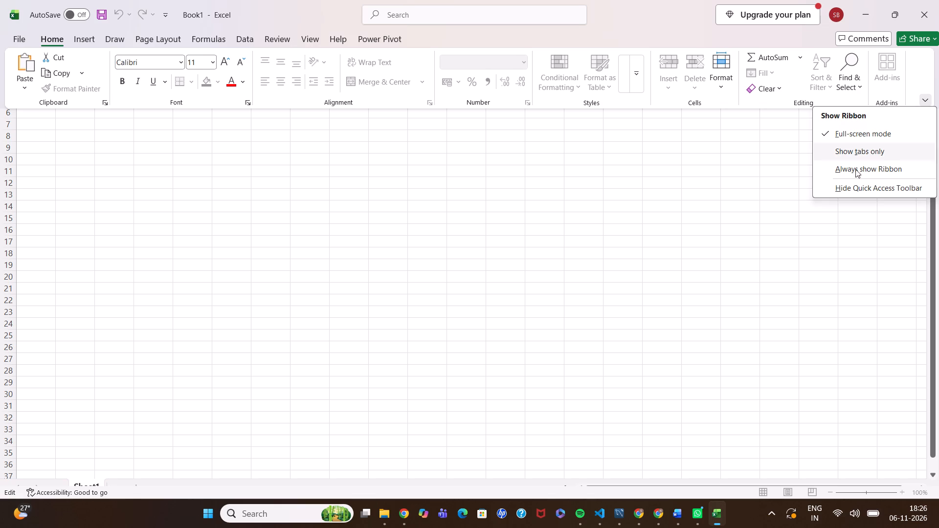
pyautogui.click(844, 170)
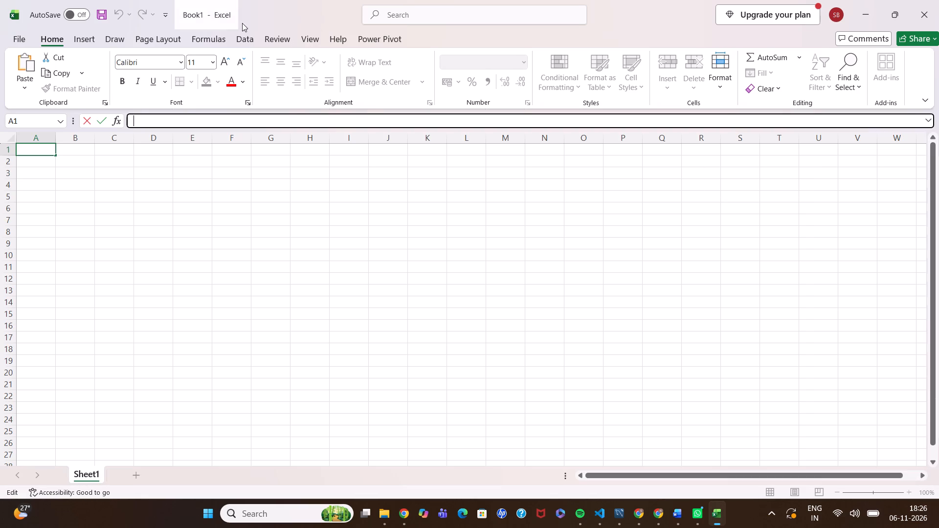
# Import ecommerce_dirty_data from the 10k datasets folder using the Excel workbook source with the file filter set to All Files.
pyautogui.click(244, 36)
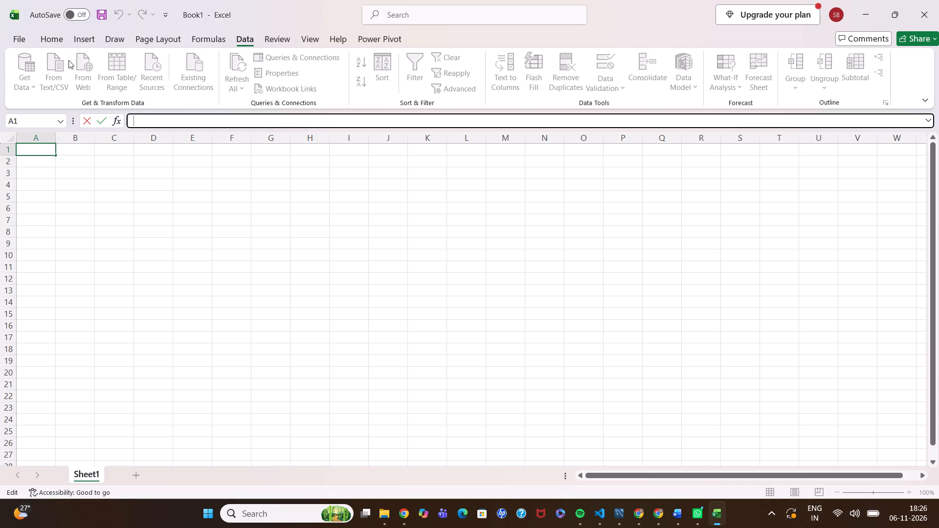
pyautogui.click(182, 253)
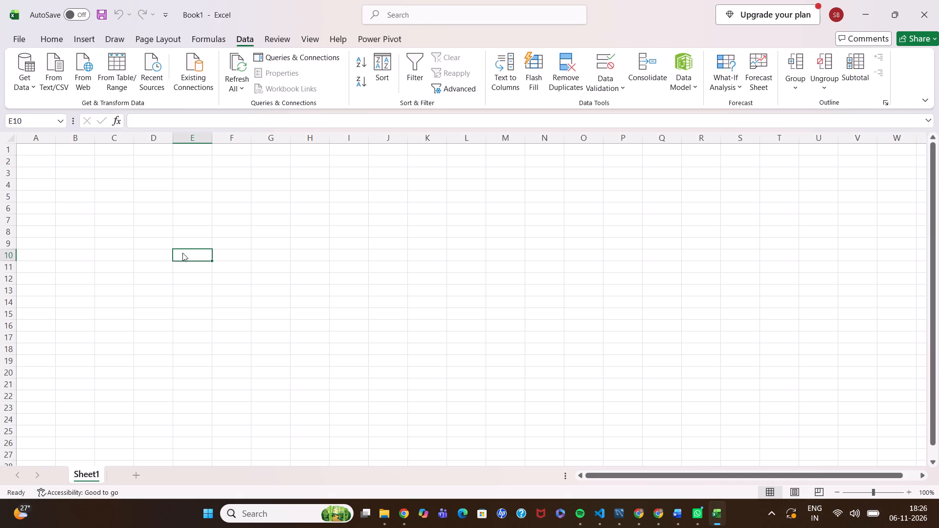
pyautogui.click(30, 83)
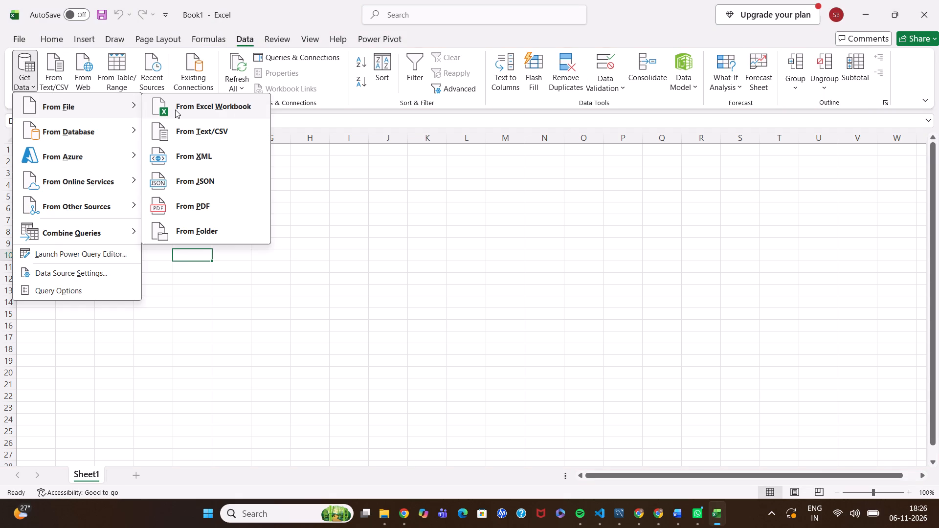
pyautogui.click(202, 106)
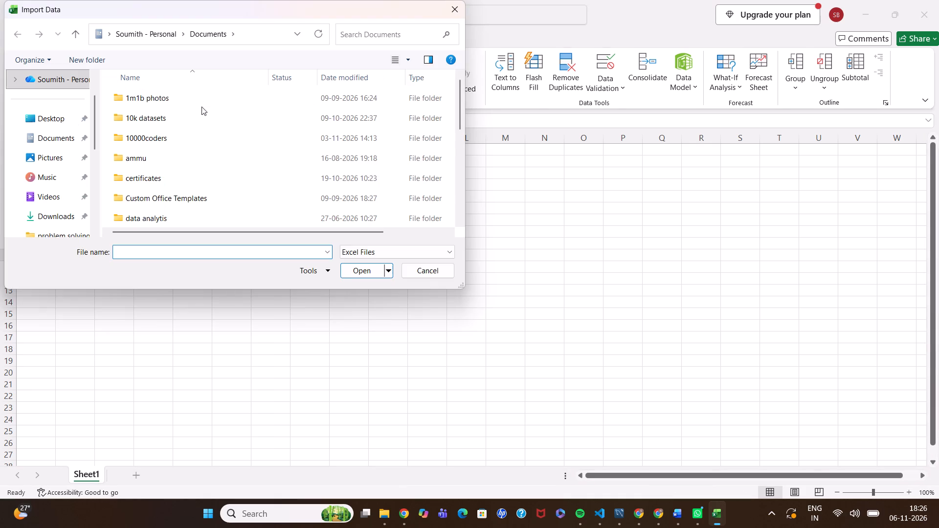
pyautogui.doubleClick(167, 119)
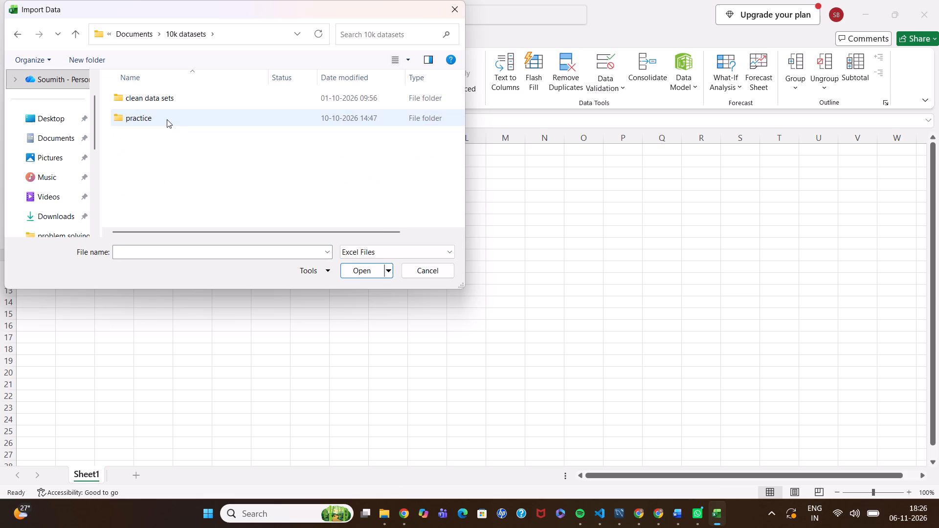
pyautogui.click(400, 254)
pyautogui.click(385, 279)
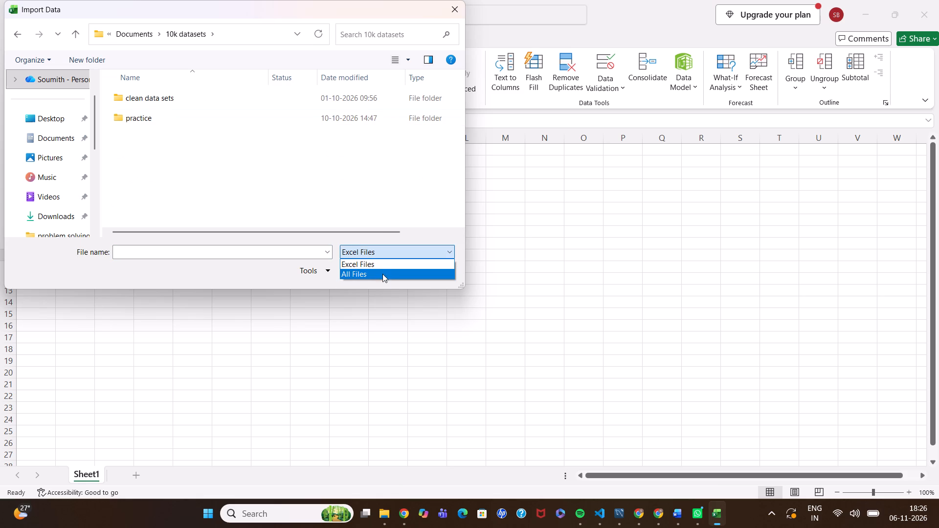
pyautogui.click(380, 272)
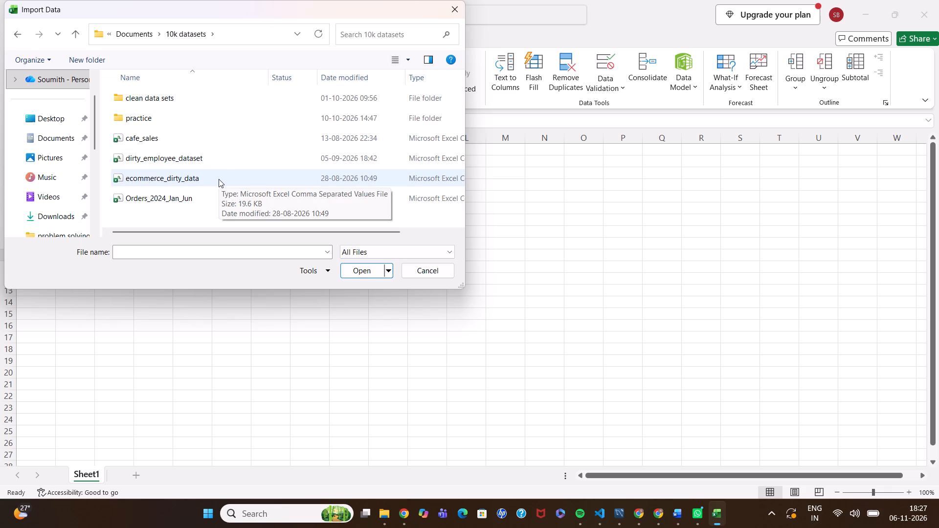
pyautogui.click(219, 179)
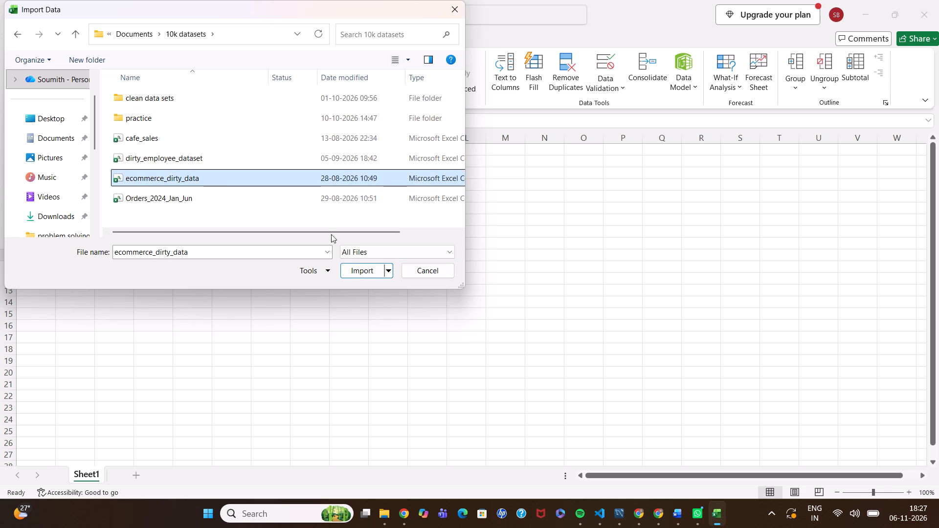
pyautogui.click(362, 268)
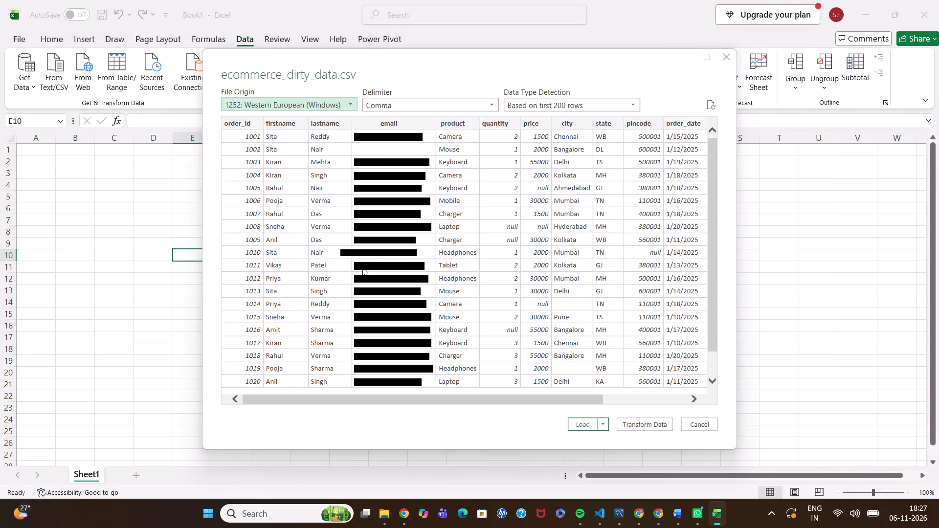
# Check the remaining columns in the ecommerce_dirty_data.csv preview and open the data for transformation in Power Query Editor.
pyautogui.hscroll(-2, 471, 253)
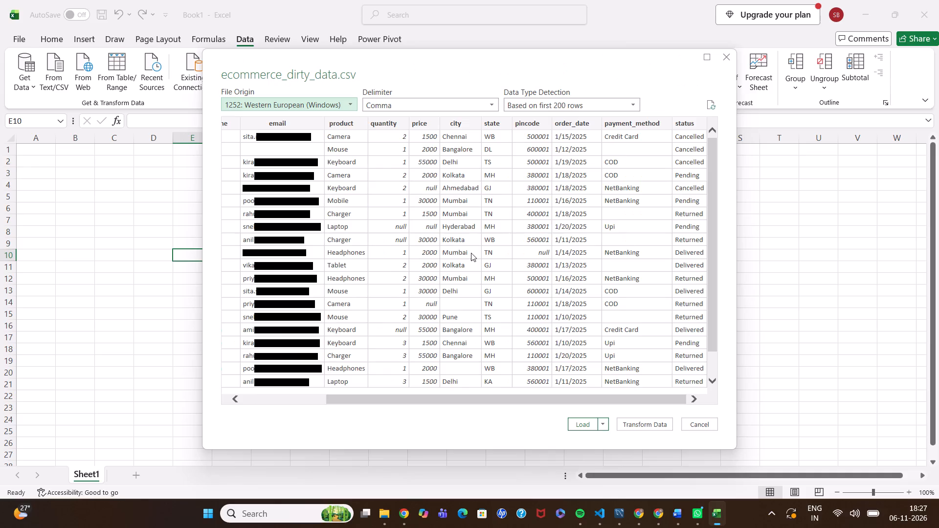
pyautogui.hscroll(-2, 471, 253)
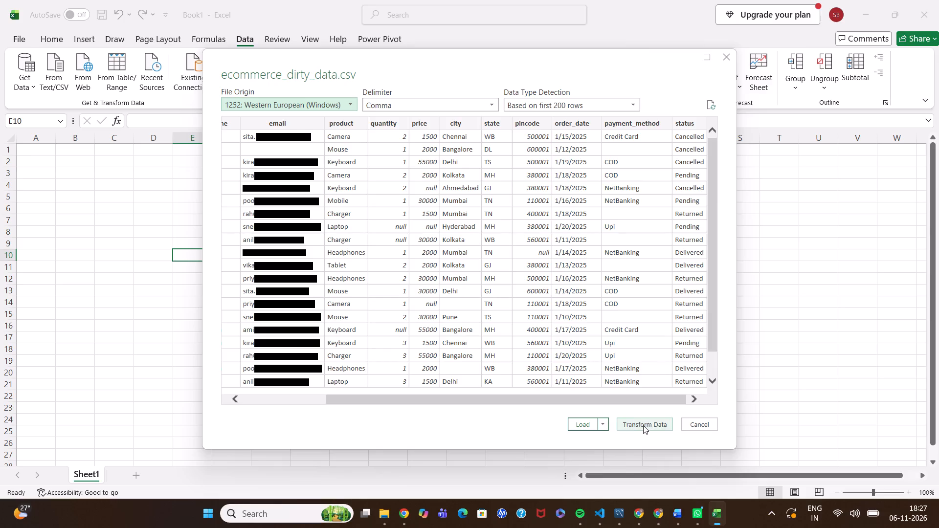
pyautogui.click(641, 424)
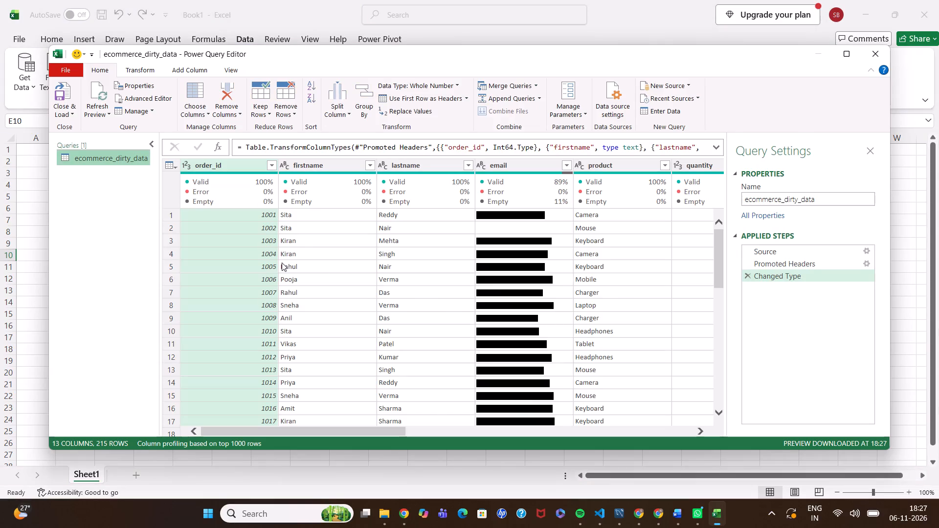
# Examine the column statistics and value distribution of the order_id column.
pyautogui.click(247, 165)
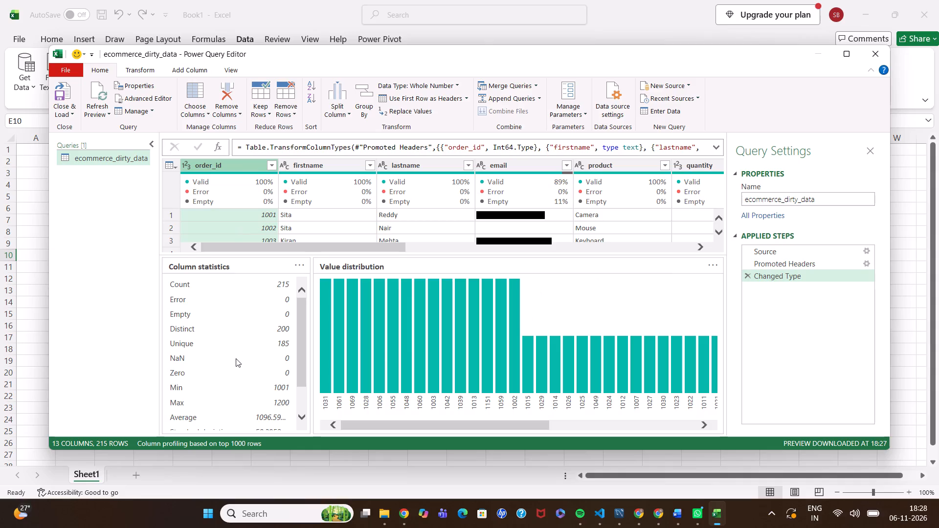
pyautogui.rightClick(236, 358)
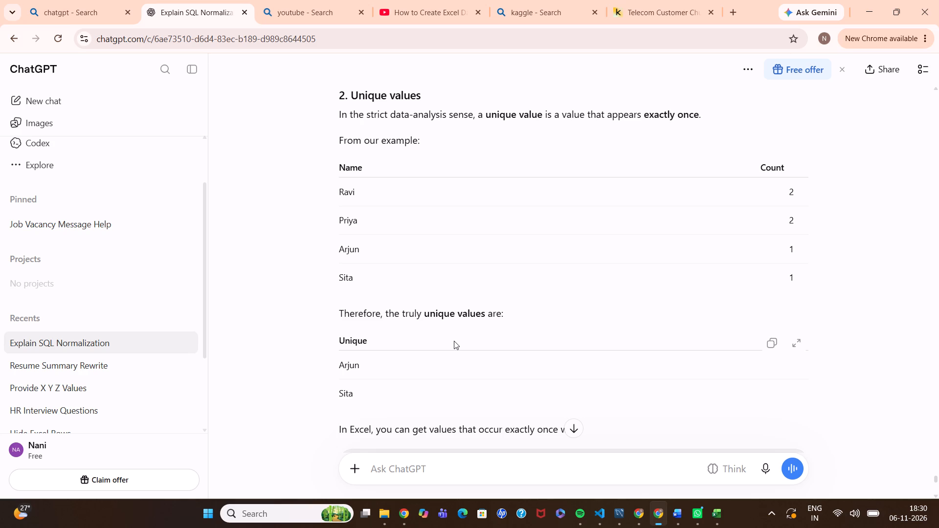
pyautogui.scroll(-5, 454, 341)
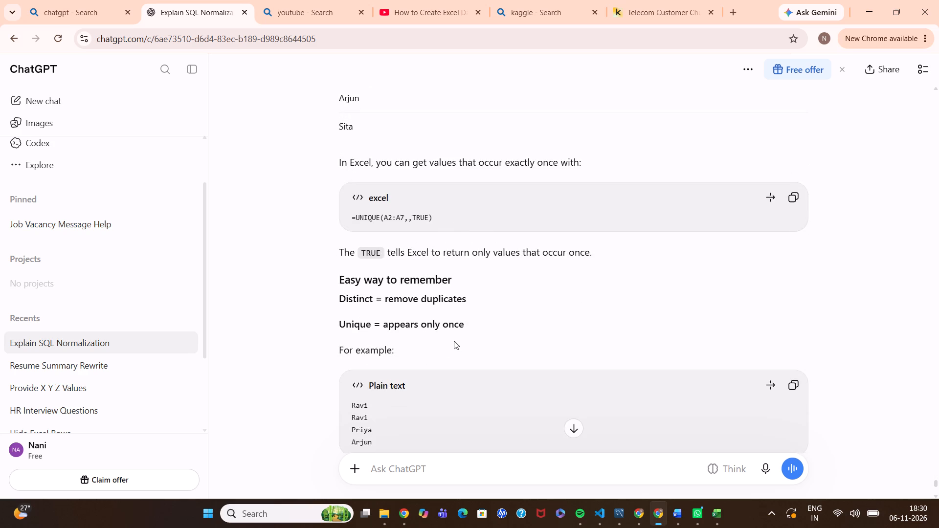
pyautogui.scroll(-3, 454, 341)
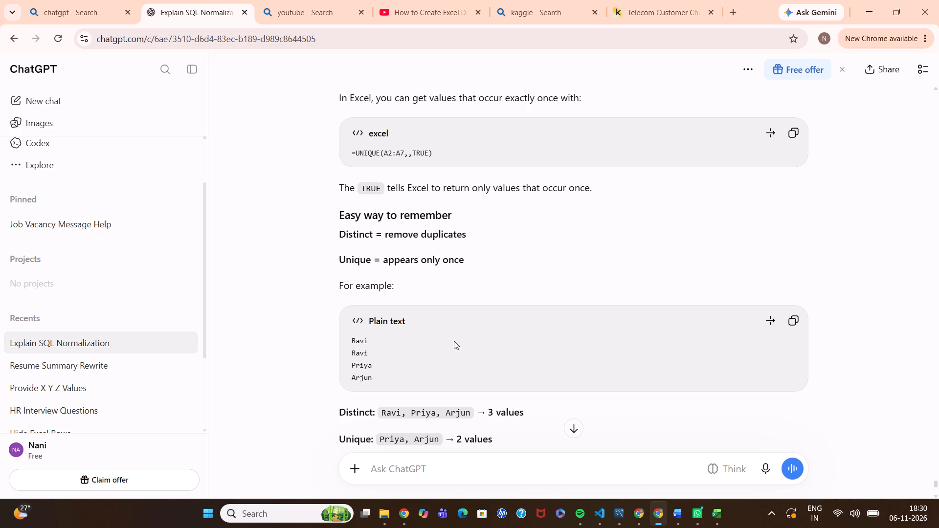
pyautogui.scroll(-5, 454, 341)
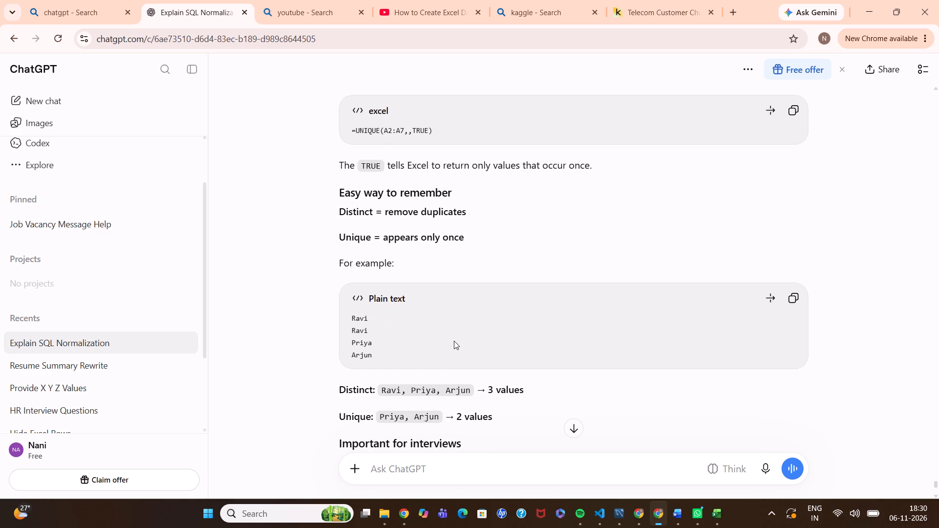
pyautogui.scroll(-3, 454, 341)
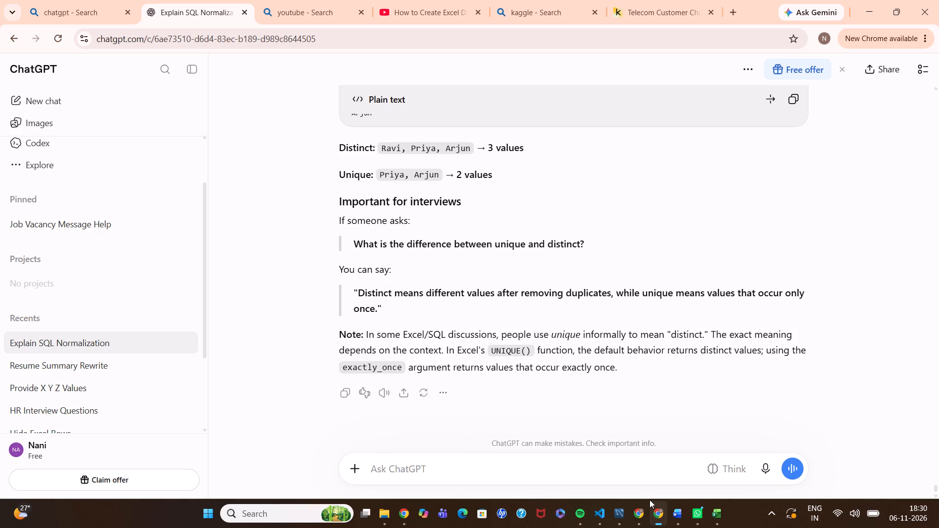
# Switch back to Excel's Power Query Editor with the ecommerce_dirty_data query.
pyautogui.click(715, 516)
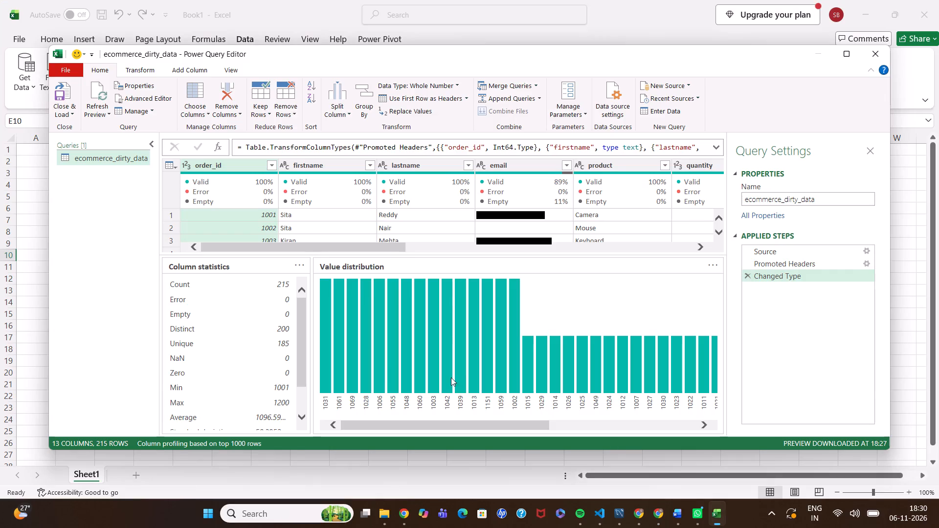
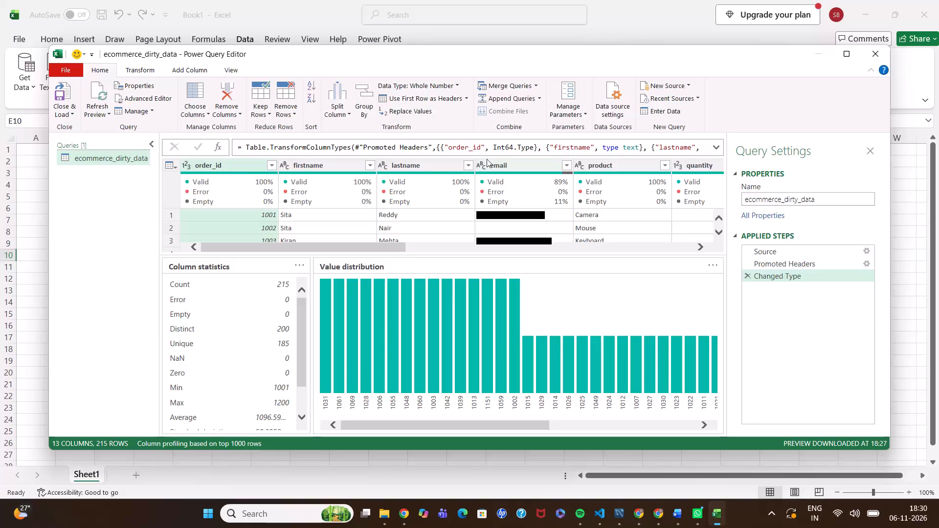
# Remove duplicate rows based on the order_id column.
pyautogui.rightClick(249, 161)
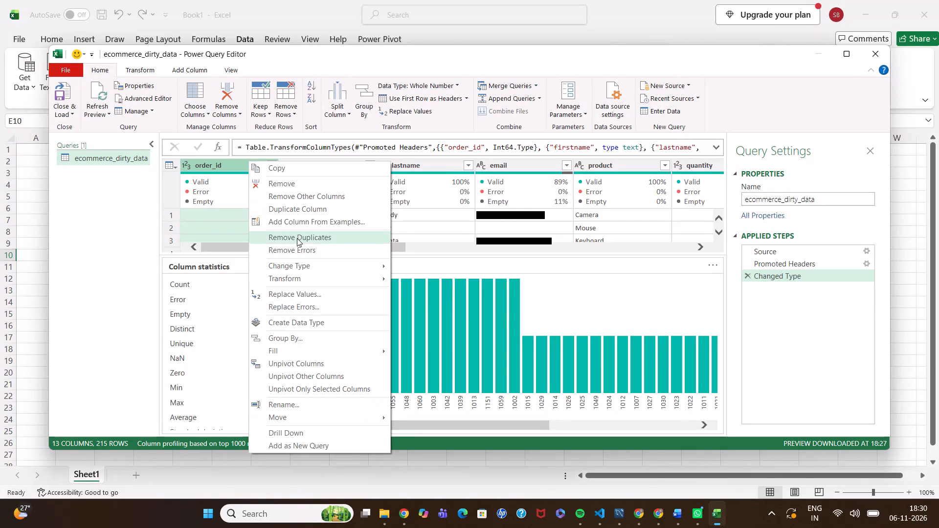
pyautogui.click(297, 238)
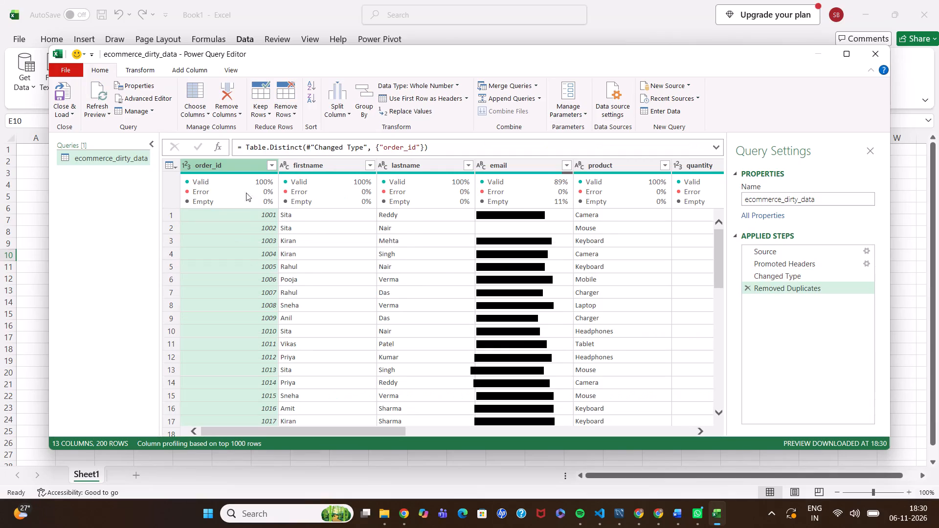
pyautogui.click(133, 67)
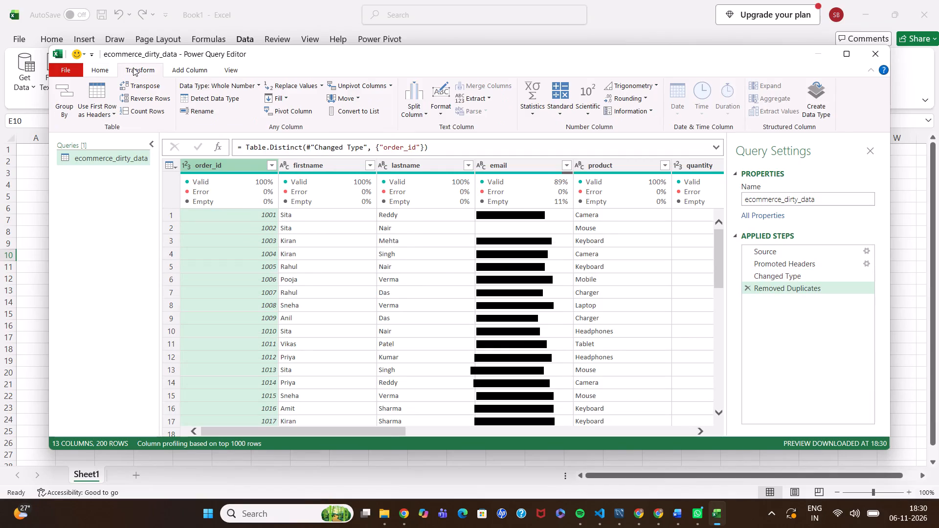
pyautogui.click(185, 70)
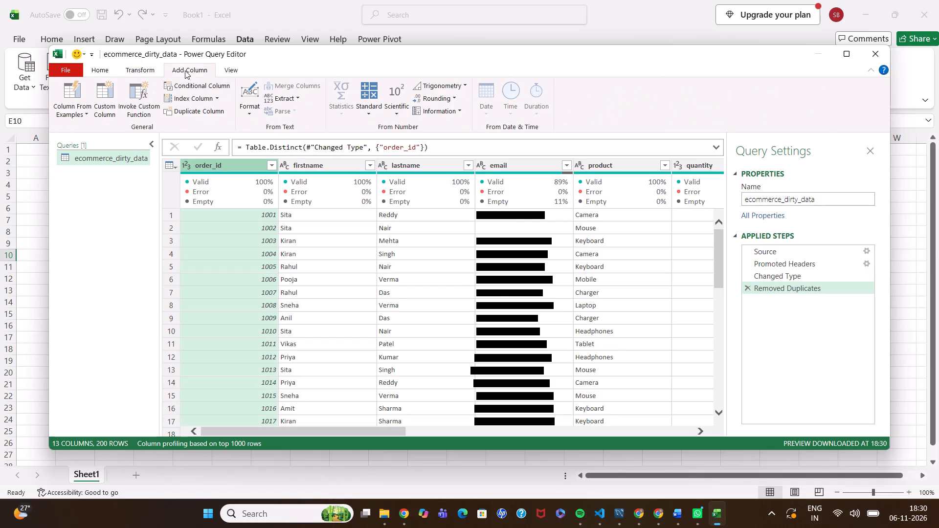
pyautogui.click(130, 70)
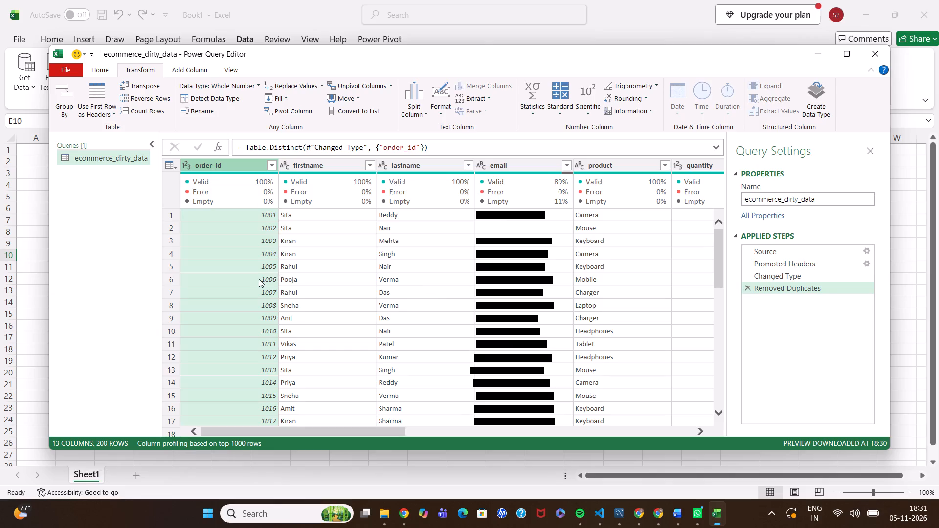
# Look through the query's rows after the duplicate removal, checking the order_id sequence.
pyautogui.hscroll(2, 259, 279)
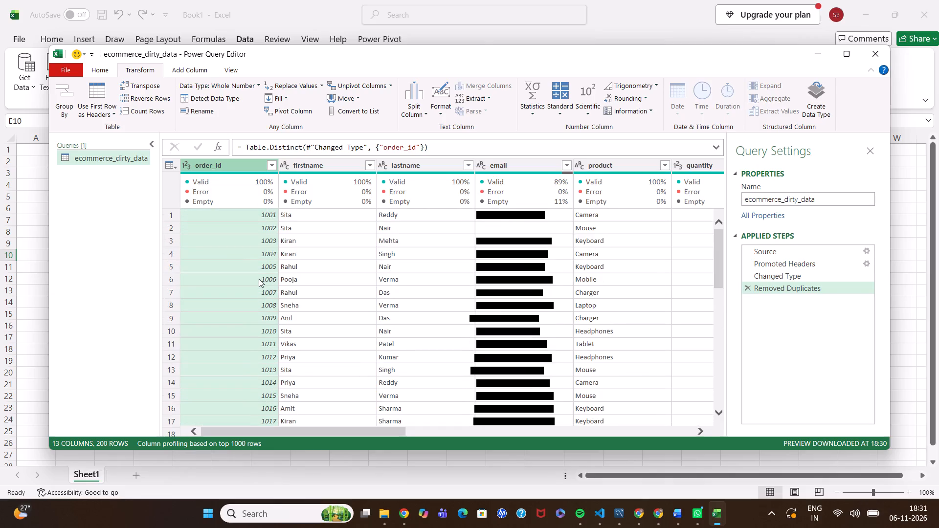
pyautogui.scroll(-6, 369, 320)
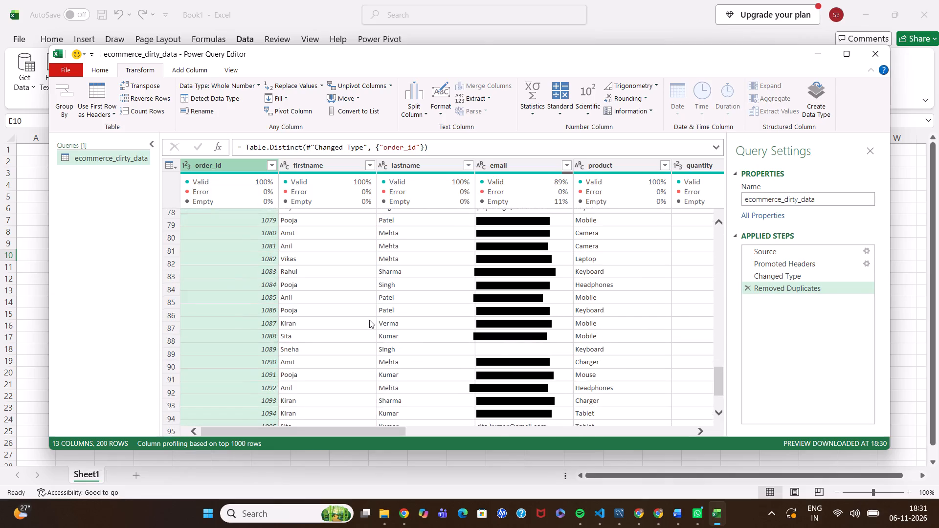
pyautogui.scroll(-2, 369, 320)
pyautogui.scroll(2, 369, 320)
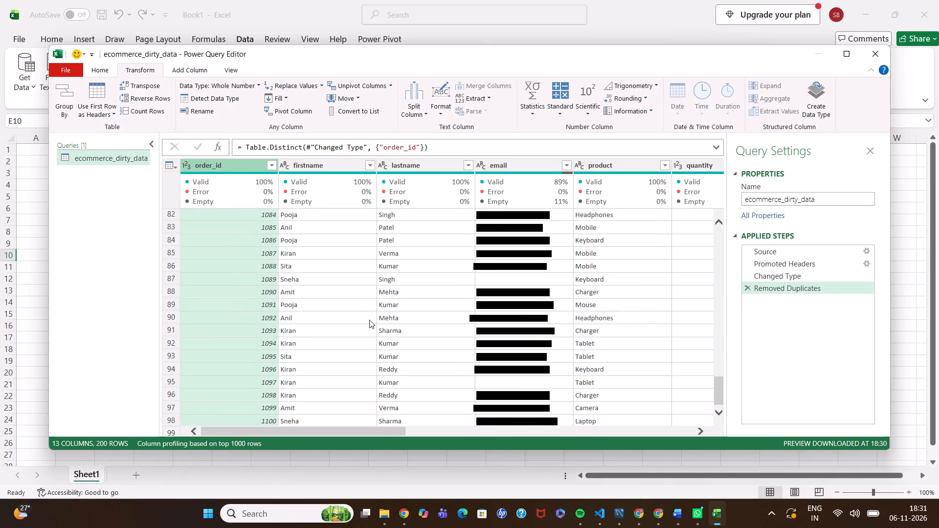
pyautogui.scroll(2, 369, 320)
pyautogui.scroll(20, 369, 320)
pyautogui.scroll(20, 369, 320)
pyautogui.scroll(20, 369, 320)
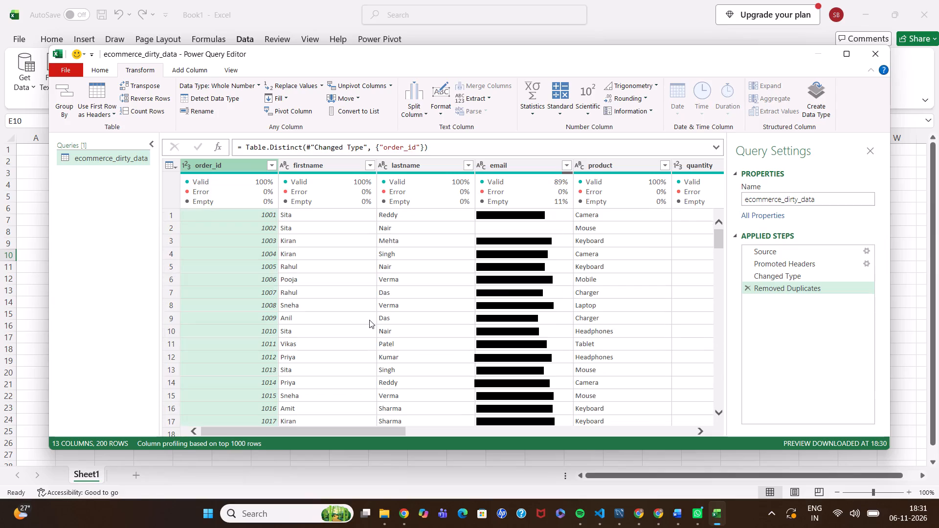
pyautogui.scroll(20, 369, 320)
pyautogui.scroll(17, 369, 320)
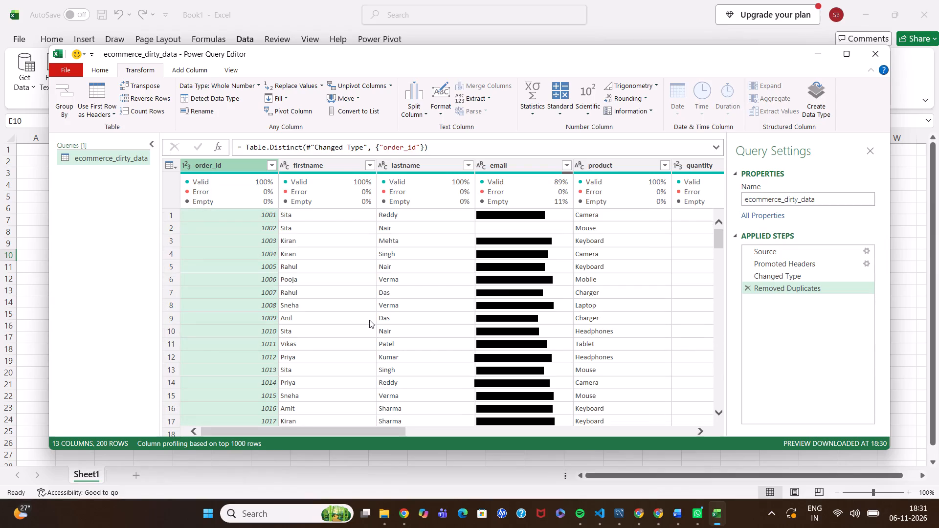
# Review the list of filter values in the firstname column and close it without filtering.
pyautogui.click(332, 166)
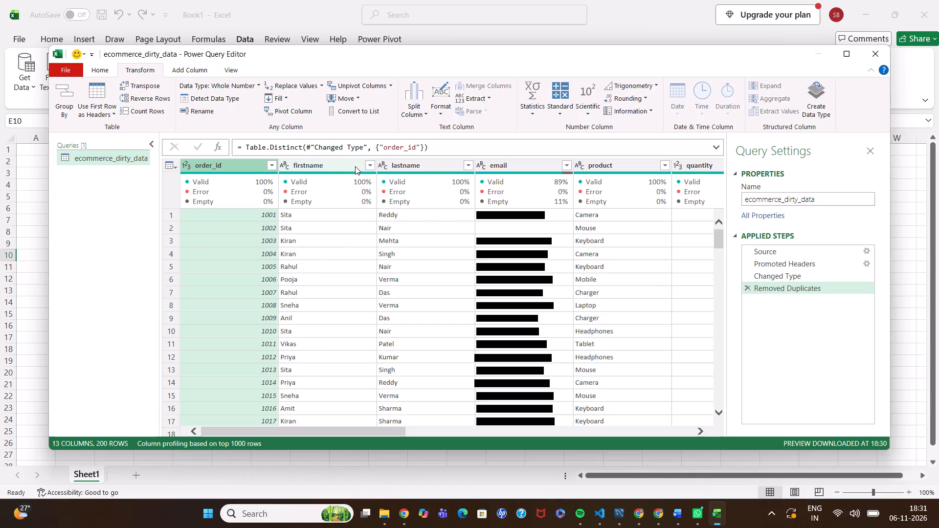
pyautogui.click(371, 165)
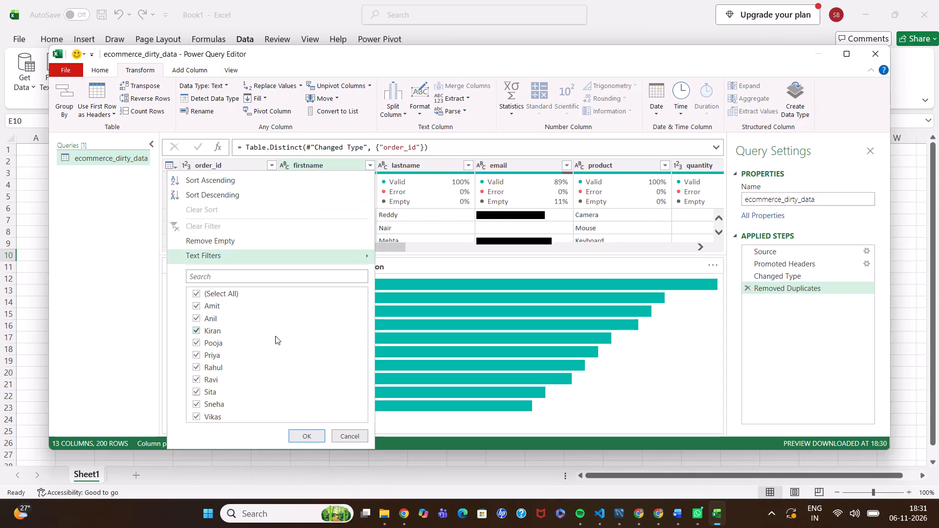
pyautogui.scroll(-6, 275, 336)
pyautogui.scroll(-4, 208, 365)
pyautogui.scroll(9, 208, 365)
pyautogui.scroll(-5, 208, 365)
pyautogui.scroll(8, 297, 331)
pyautogui.scroll(-5, 297, 331)
pyautogui.scroll(11, 297, 331)
pyautogui.scroll(-7, 297, 331)
pyautogui.scroll(7, 297, 331)
pyautogui.scroll(-2, 246, 373)
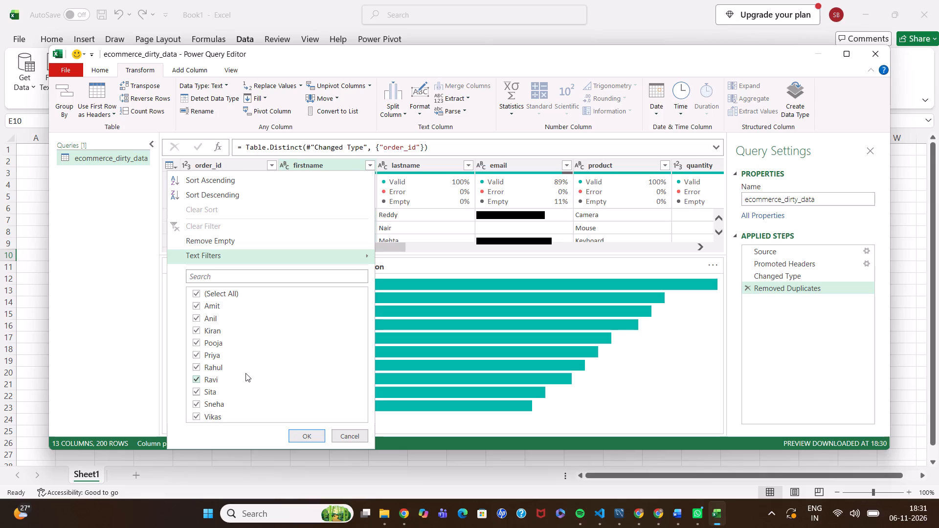
pyautogui.scroll(-5, 246, 373)
pyautogui.scroll(11, 246, 373)
pyautogui.scroll(-8, 246, 373)
pyautogui.scroll(7, 246, 373)
pyautogui.scroll(-4, 246, 373)
pyautogui.scroll(5, 246, 373)
pyautogui.scroll(9, 240, 331)
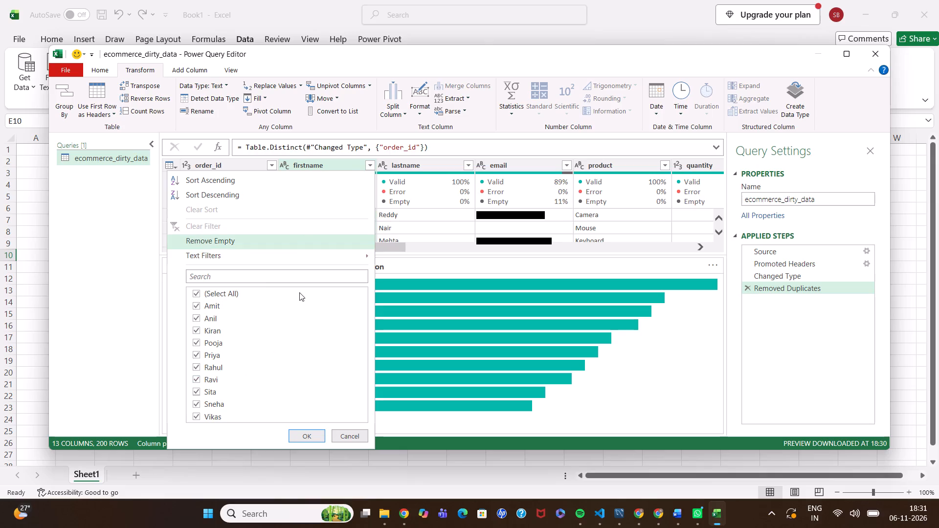
pyautogui.scroll(9, 277, 327)
pyautogui.scroll(-4, 275, 388)
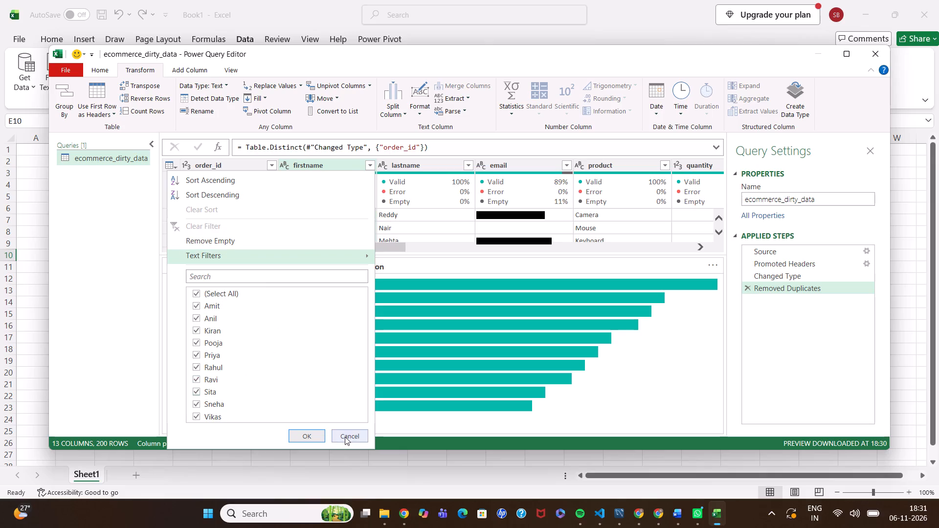
pyautogui.click(347, 437)
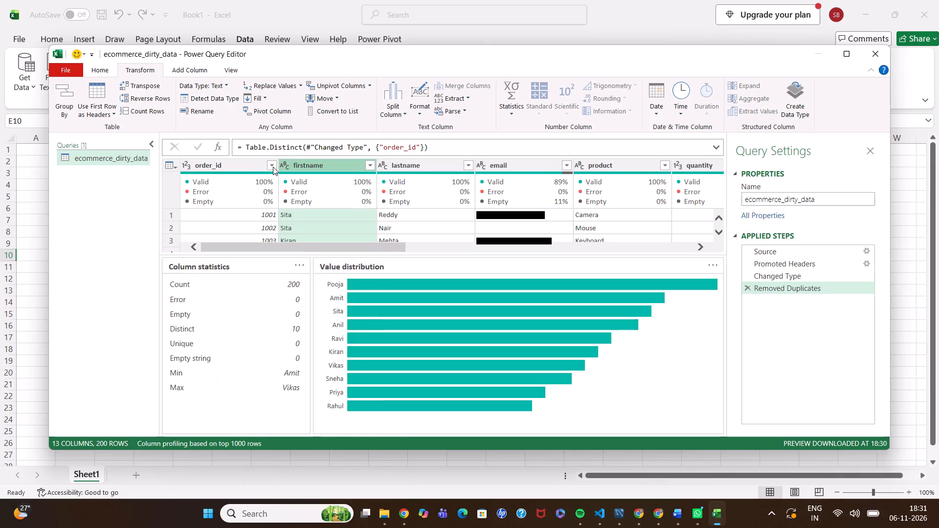
# Review the order_id column's filter values from 1001 to 1200 and apply the filter with all values selected.
pyautogui.click(272, 167)
pyautogui.scroll(-9, 201, 333)
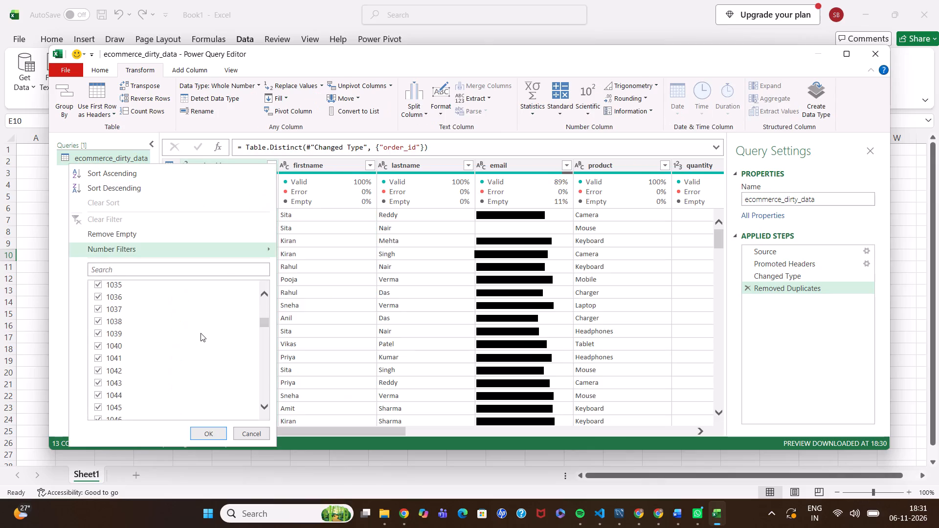
pyautogui.scroll(-20, 201, 333)
pyautogui.scroll(-6, 201, 333)
pyautogui.scroll(-20, 201, 333)
pyautogui.scroll(-20, 201, 333)
pyautogui.scroll(-13, 201, 333)
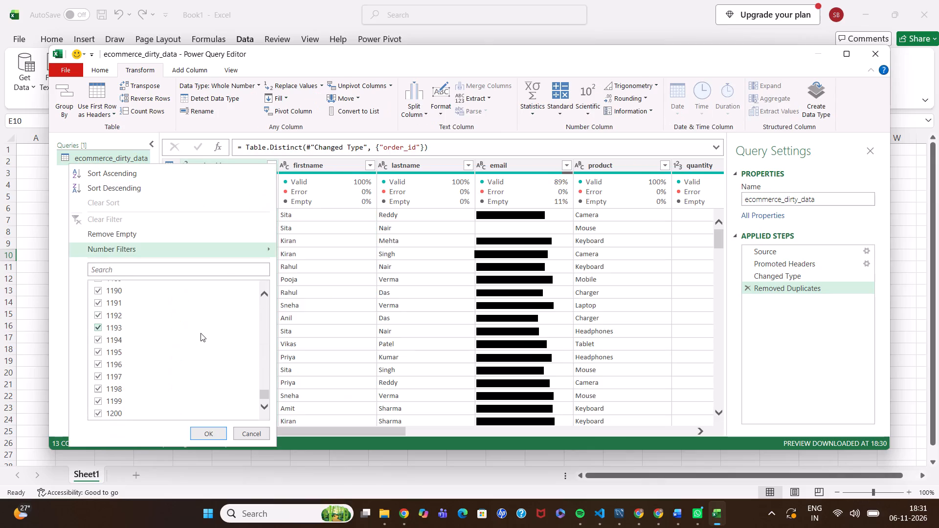
pyautogui.scroll(-20, 201, 333)
pyautogui.scroll(-20, 201, 333)
pyautogui.scroll(-13, 201, 333)
pyautogui.scroll(-19, 201, 333)
pyautogui.scroll(20, 201, 333)
pyautogui.scroll(20, 201, 333)
pyautogui.scroll(20, 201, 333)
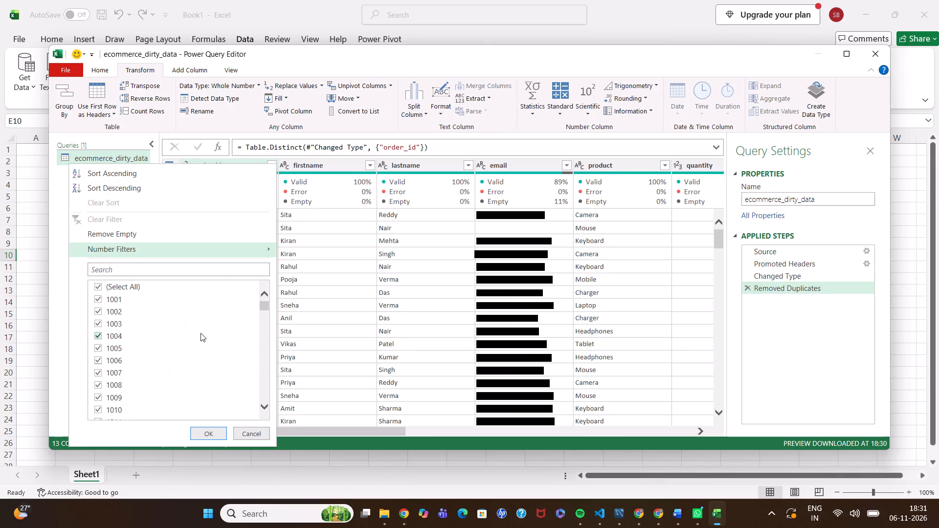
pyautogui.scroll(20, 201, 333)
pyautogui.click(220, 433)
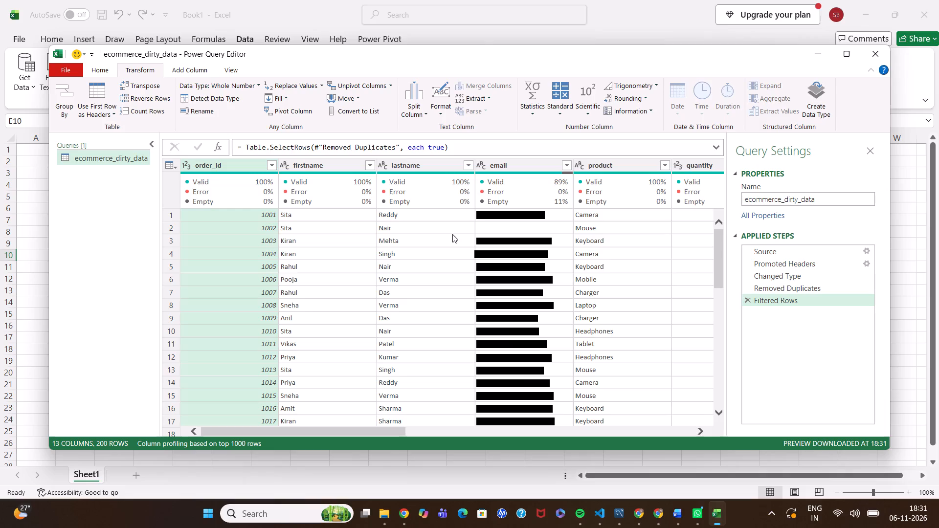
# Review the lastname column's filter values and accept the filter with every value still selected.
pyautogui.click(470, 164)
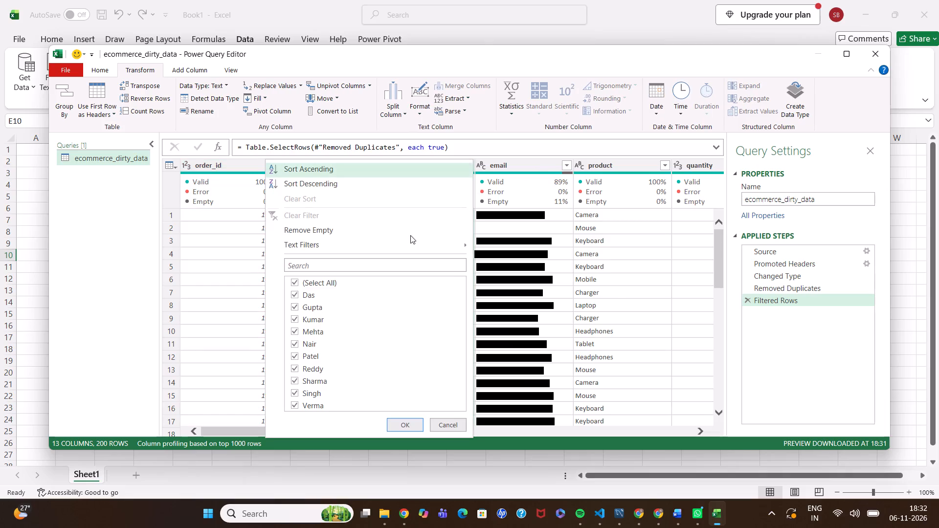
pyautogui.scroll(-11, 394, 332)
pyautogui.scroll(8, 394, 332)
pyautogui.scroll(-5, 394, 332)
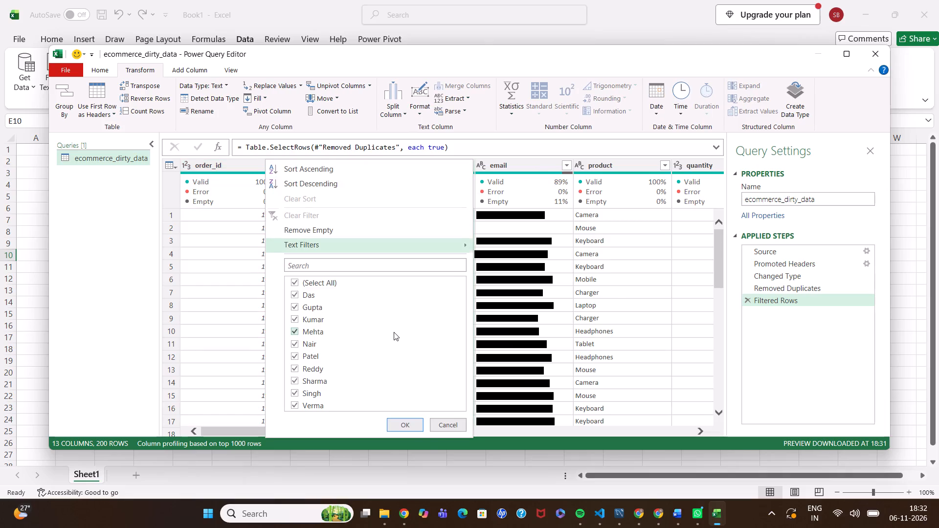
pyautogui.click(404, 422)
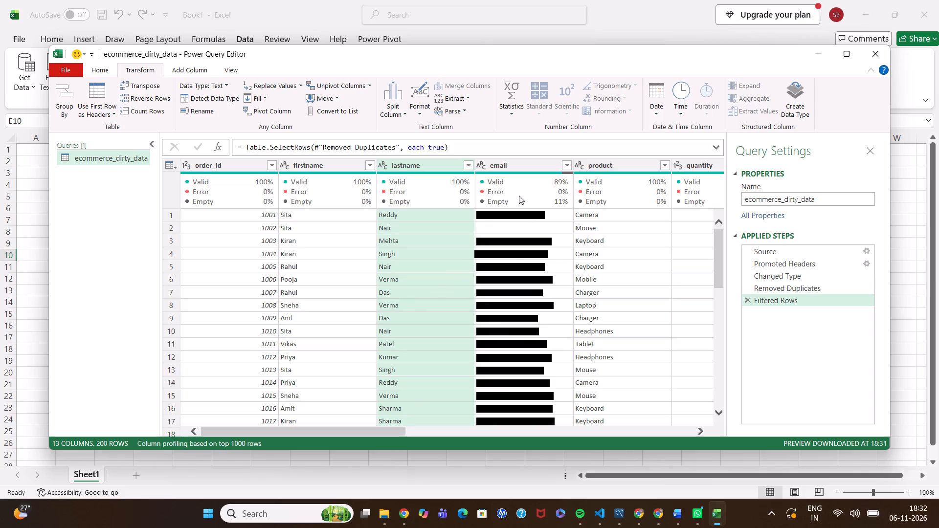
# Apply Replace Values to the email column with both the value to find and the replacement left empty.
pyautogui.click(525, 169)
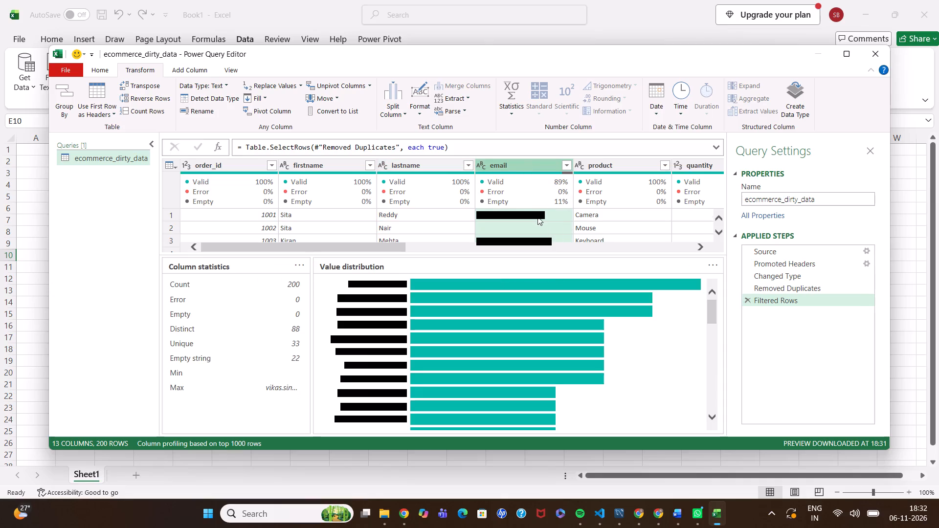
pyautogui.hscroll(1, 535, 215)
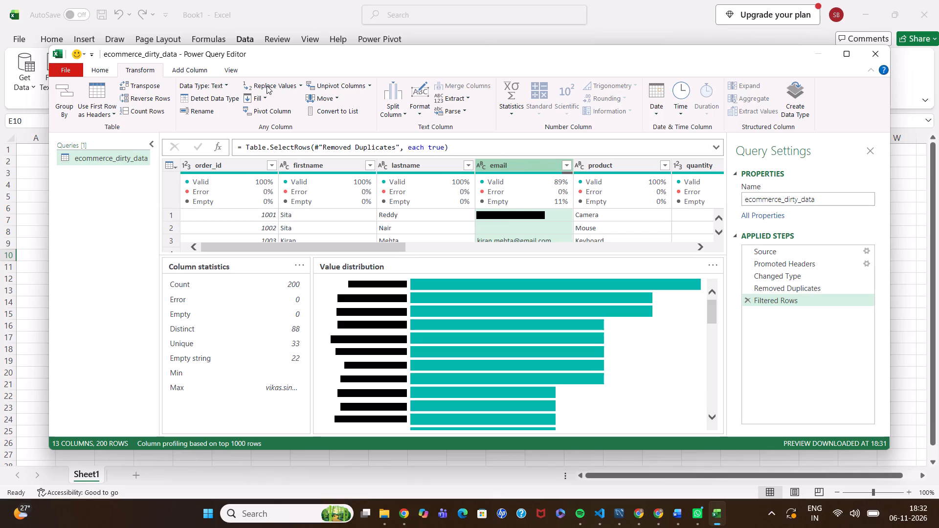
pyautogui.click(302, 82)
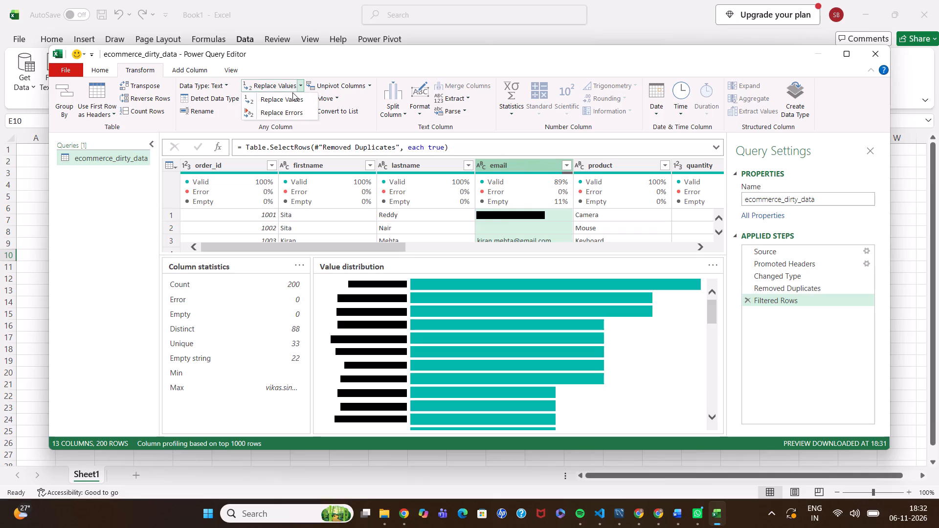
pyautogui.click(290, 96)
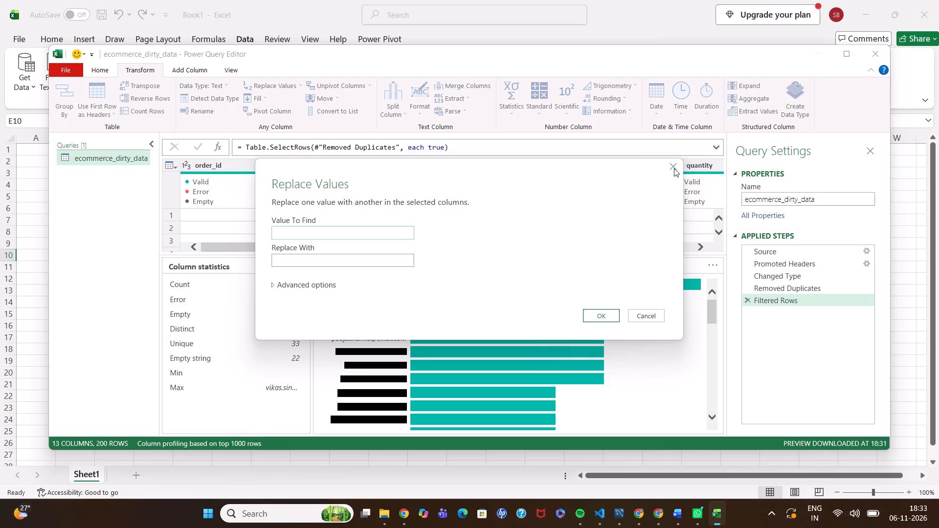
pyautogui.click(598, 317)
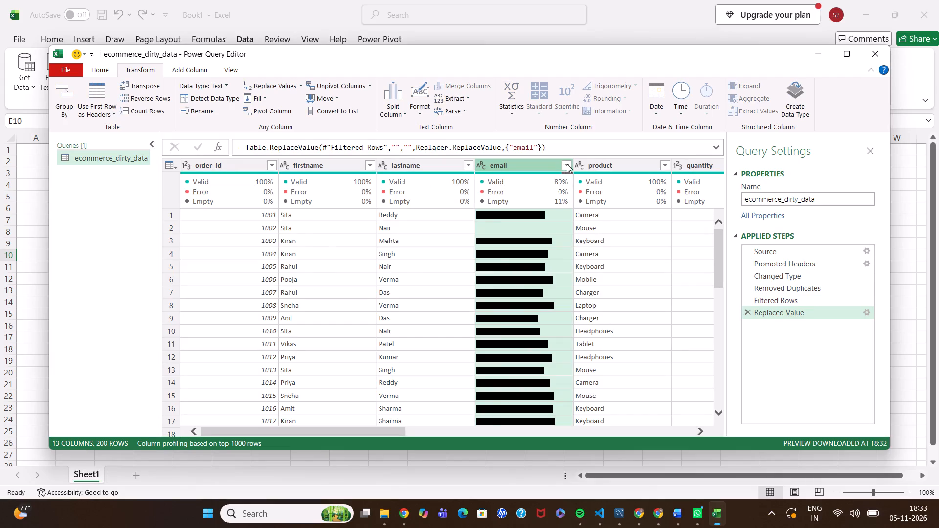
# Filter the email column to keep only the rows with blank values.
pyautogui.click(565, 164)
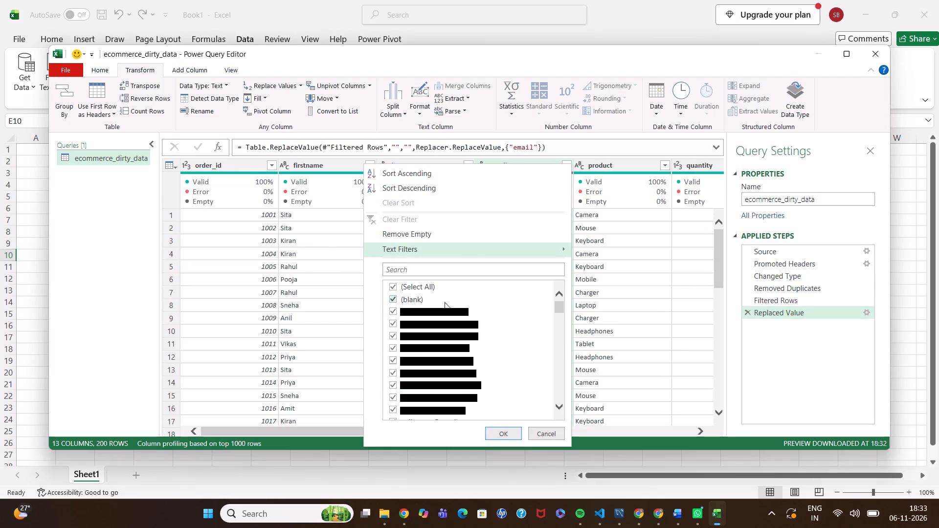
pyautogui.click(391, 300)
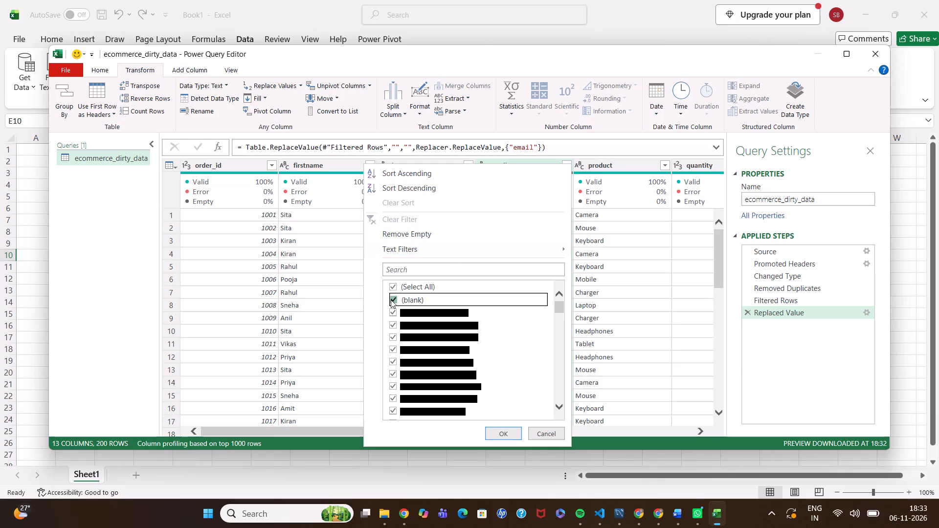
pyautogui.click(391, 300)
pyautogui.click(393, 287)
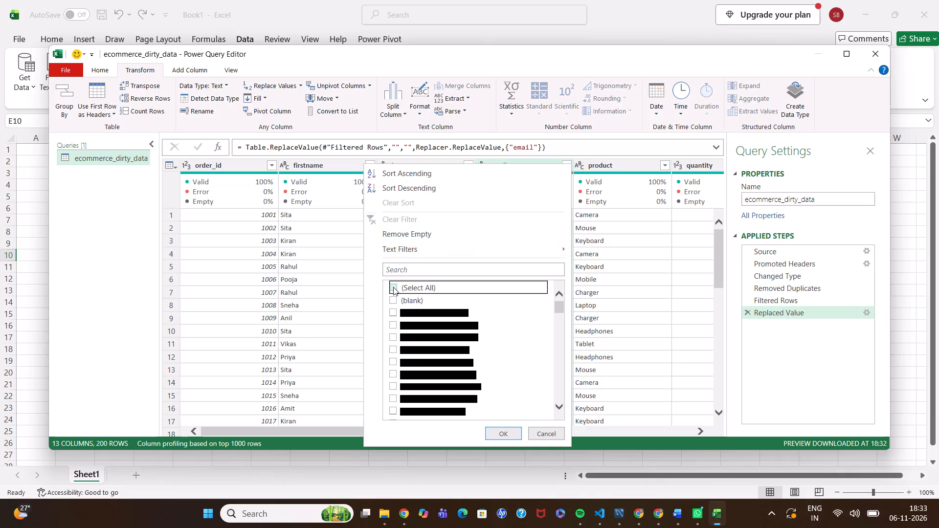
pyautogui.click(392, 299)
pyautogui.scroll(-12, 429, 358)
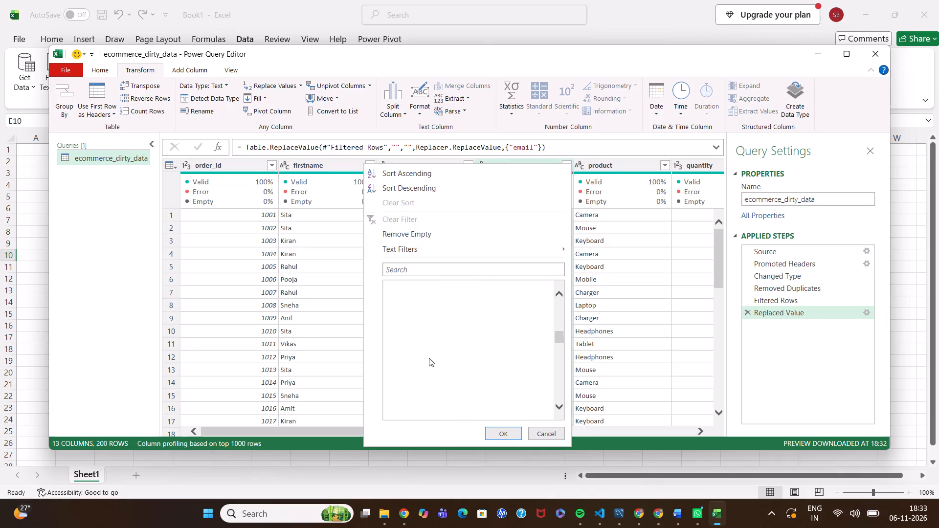
pyautogui.scroll(-12, 429, 358)
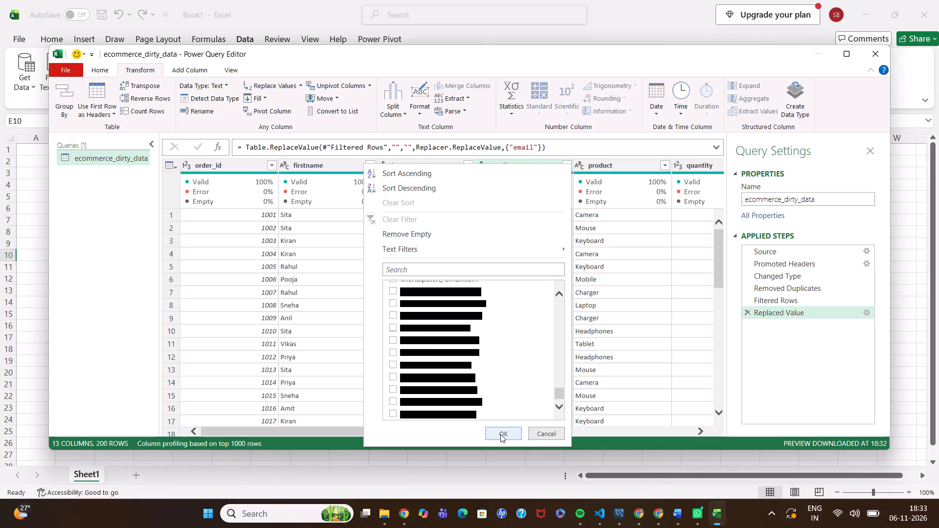
pyautogui.click(504, 432)
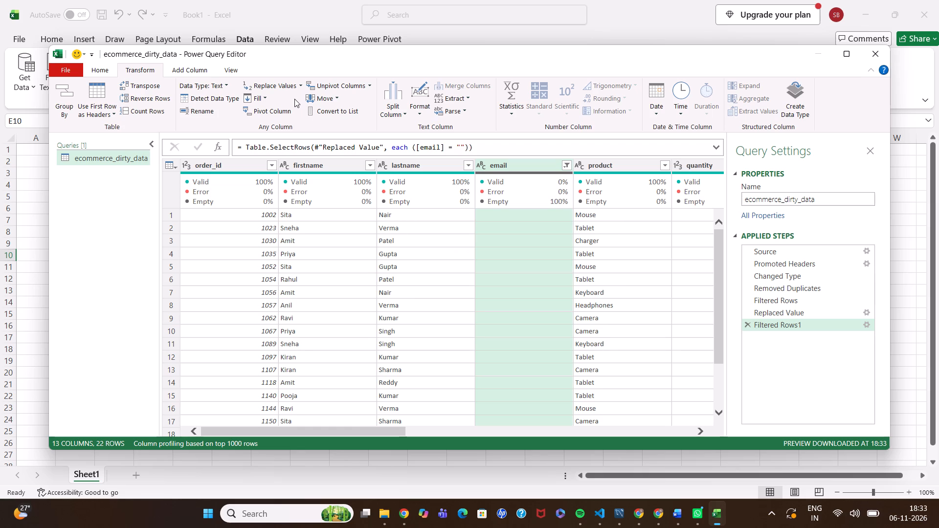
# Apply Replace Errors to the email column with the replacement value left empty.
pyautogui.click(299, 85)
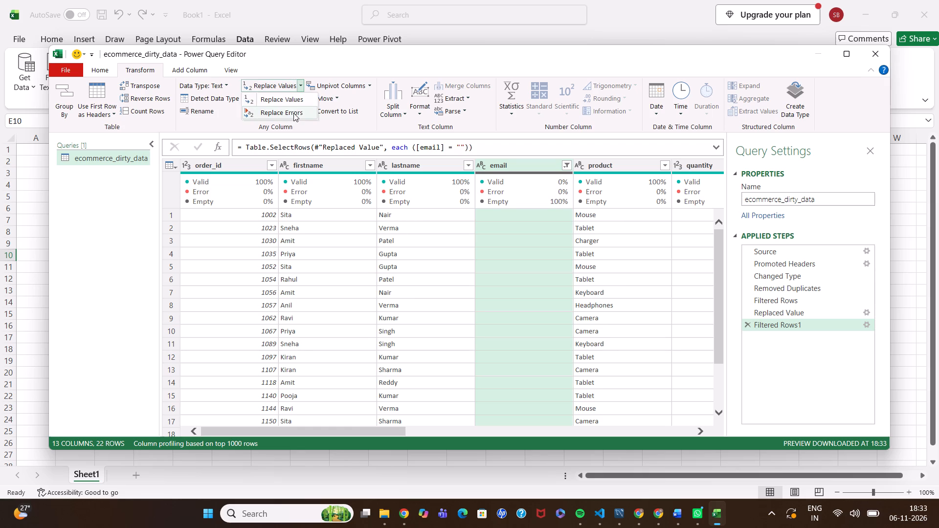
pyautogui.click(293, 113)
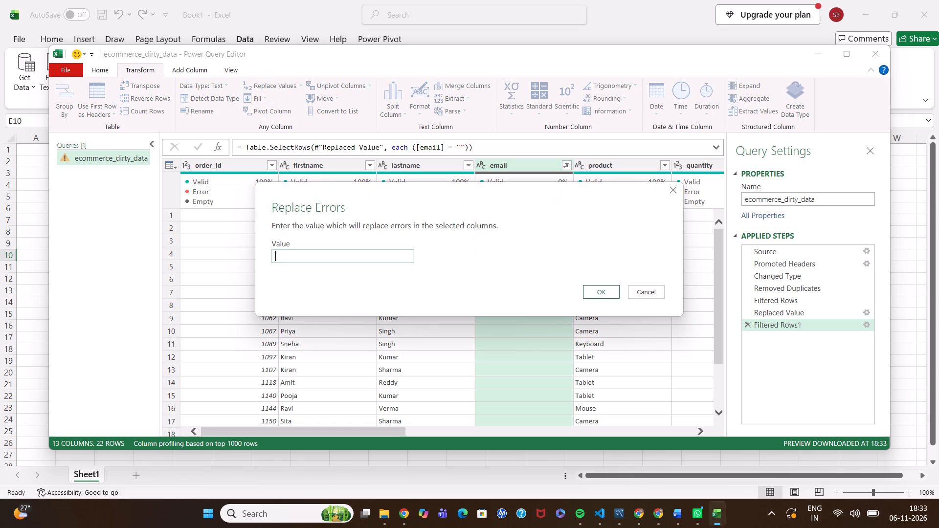
pyautogui.click(603, 290)
# Replace values consisting of two spaces with null in the email column and check the rows.
pyautogui.click(299, 86)
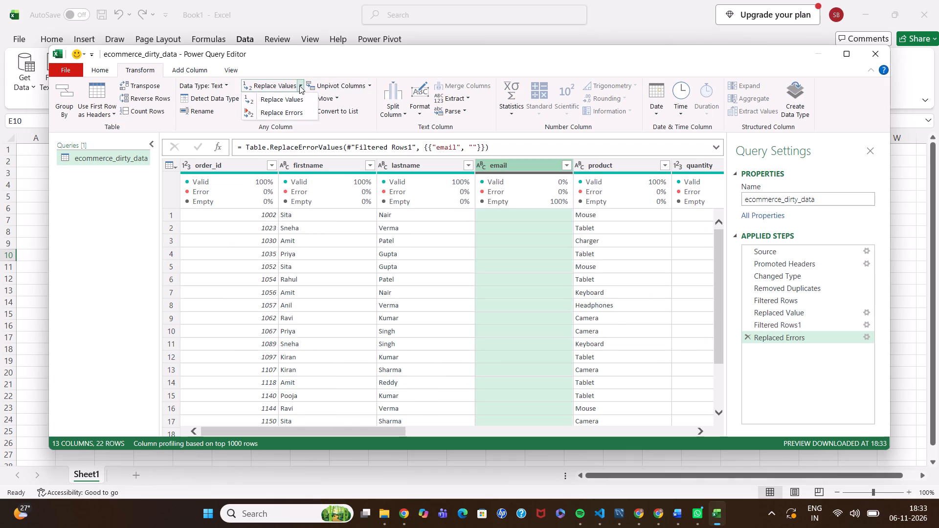
pyautogui.click(291, 97)
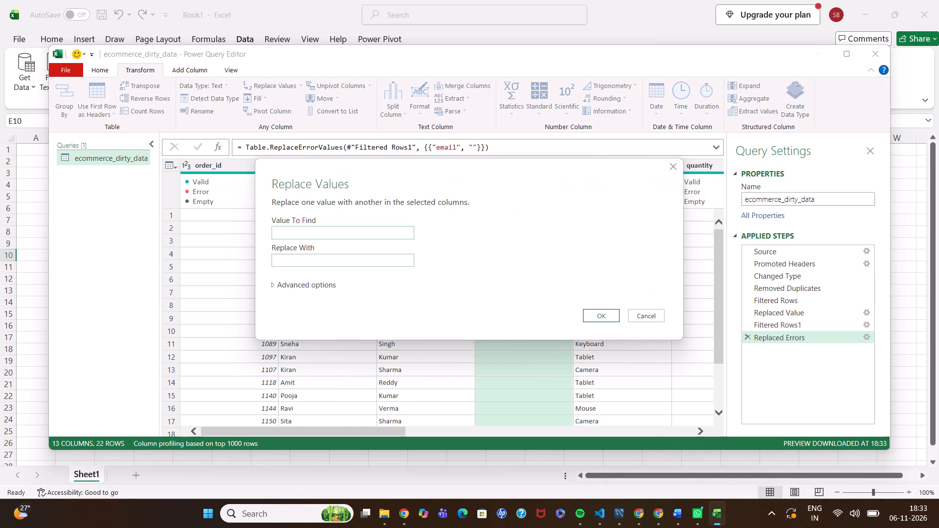
pyautogui.click(309, 260)
pyautogui.write('null')
pyautogui.click(308, 229)
pyautogui.press('space')
pyautogui.press('space')
pyautogui.click(598, 310)
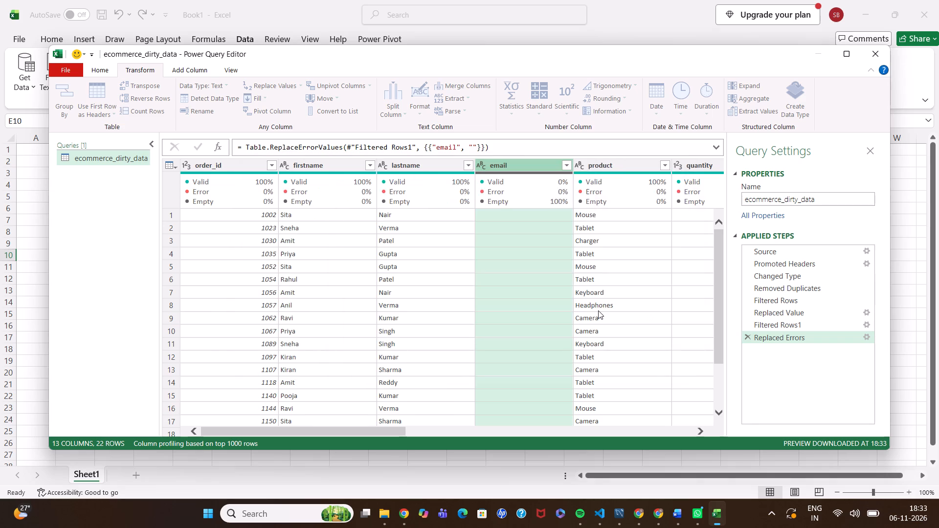
pyautogui.scroll(-9, 483, 335)
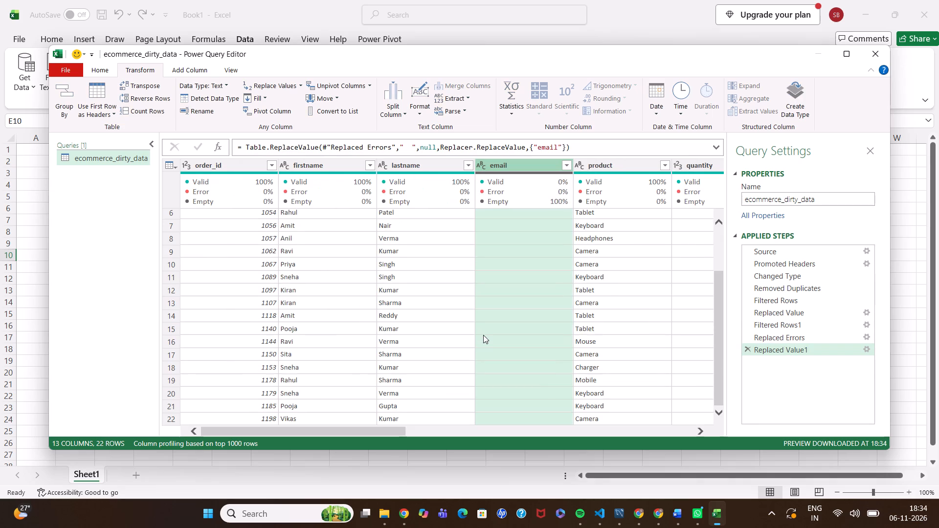
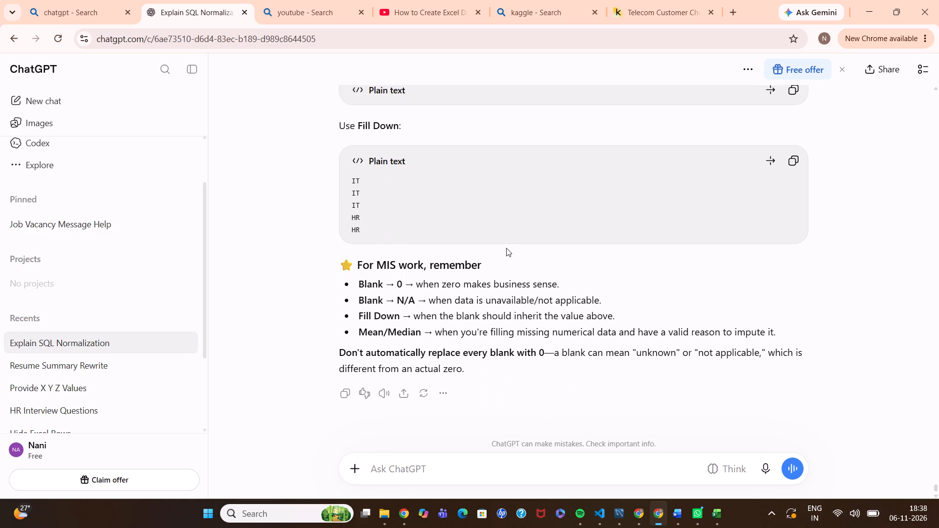
# Go back to the start of the blank-filling answer and review the method for filling blank cells with 0.
pyautogui.scroll(10, 506, 248)
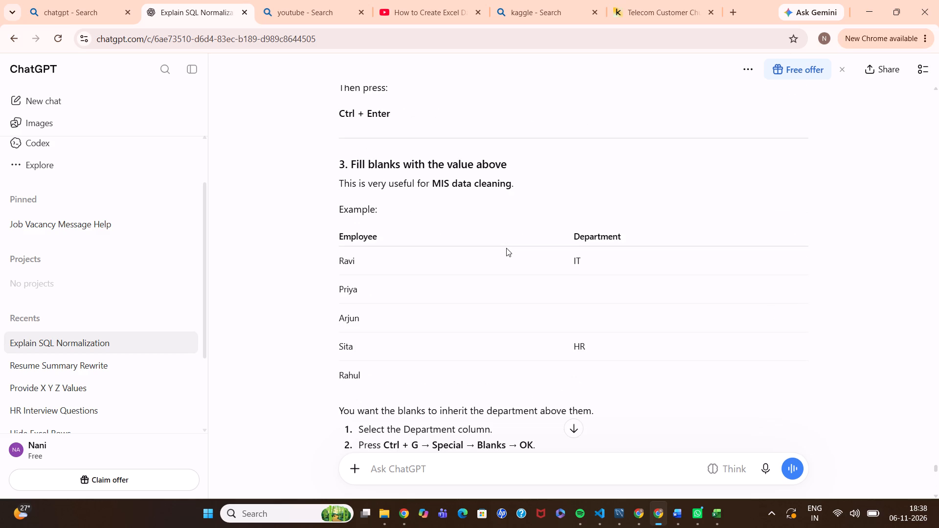
pyautogui.scroll(2, 506, 248)
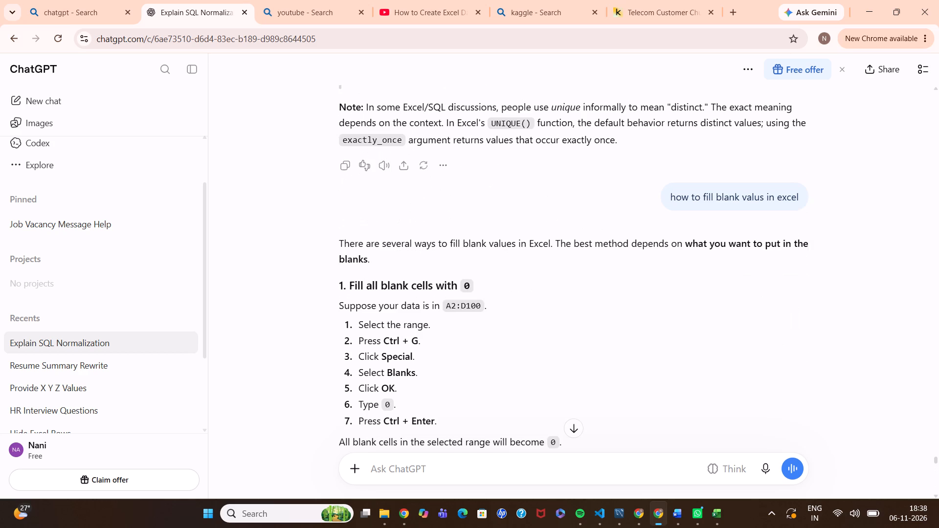
pyautogui.scroll(-1, 506, 248)
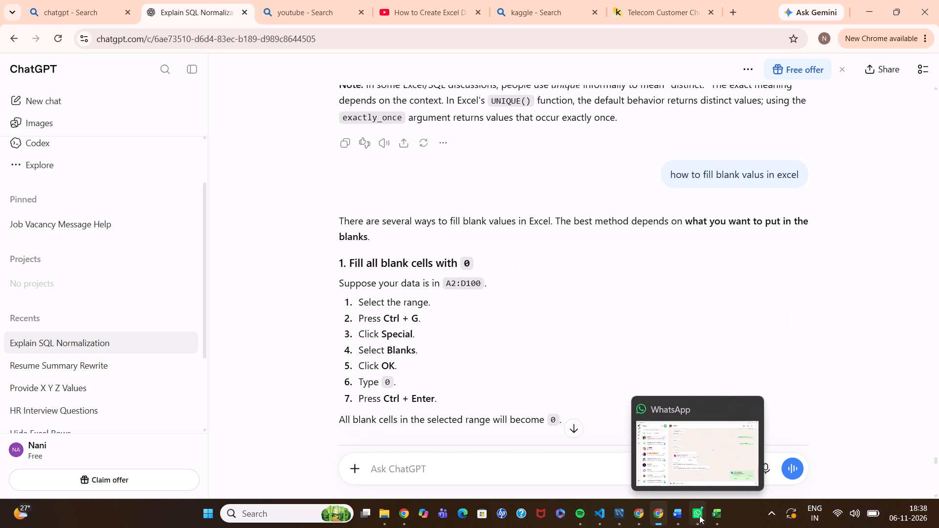
# Switch to Excel's Power Query Editor and replace the empty values in the email column with null.
pyautogui.click(709, 465)
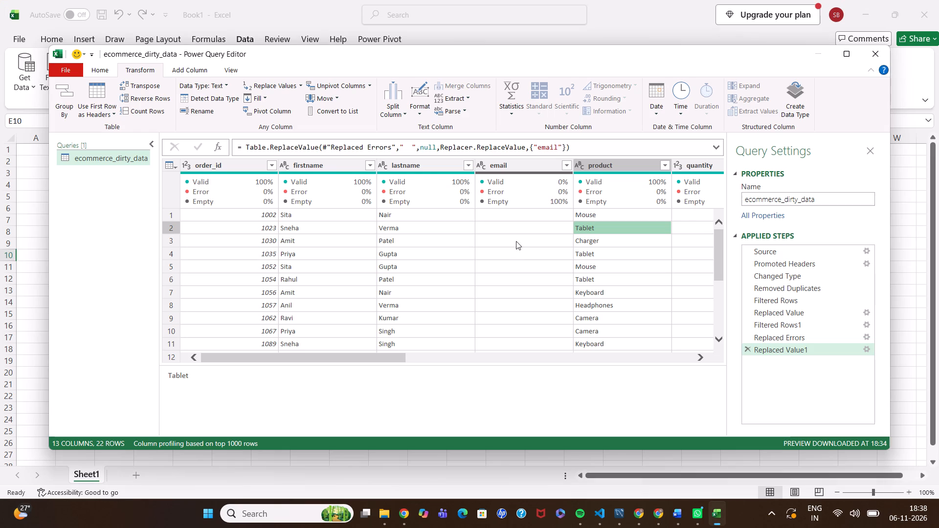
pyautogui.click(509, 164)
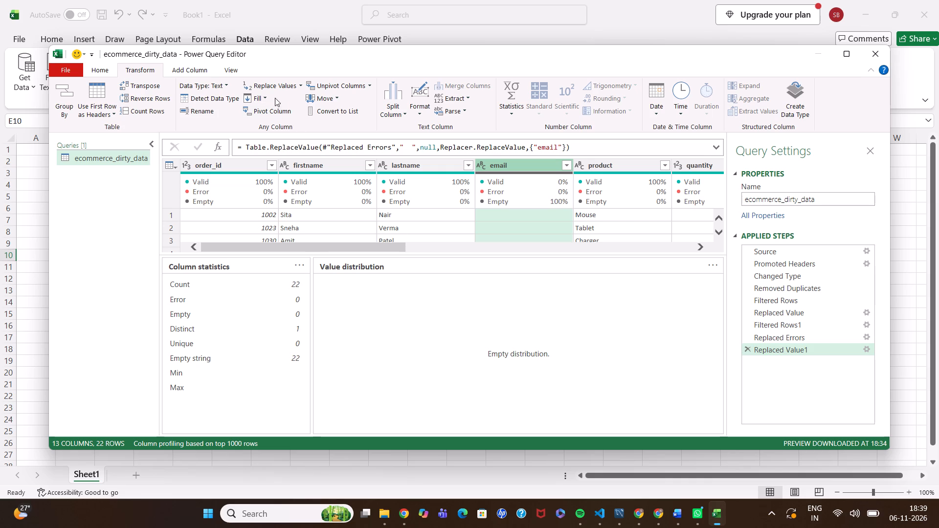
pyautogui.click(300, 85)
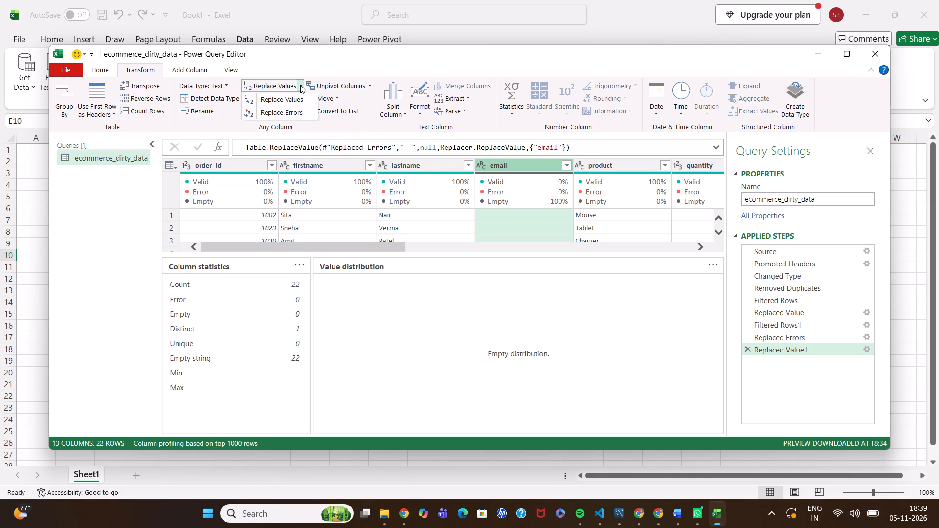
pyautogui.click(294, 102)
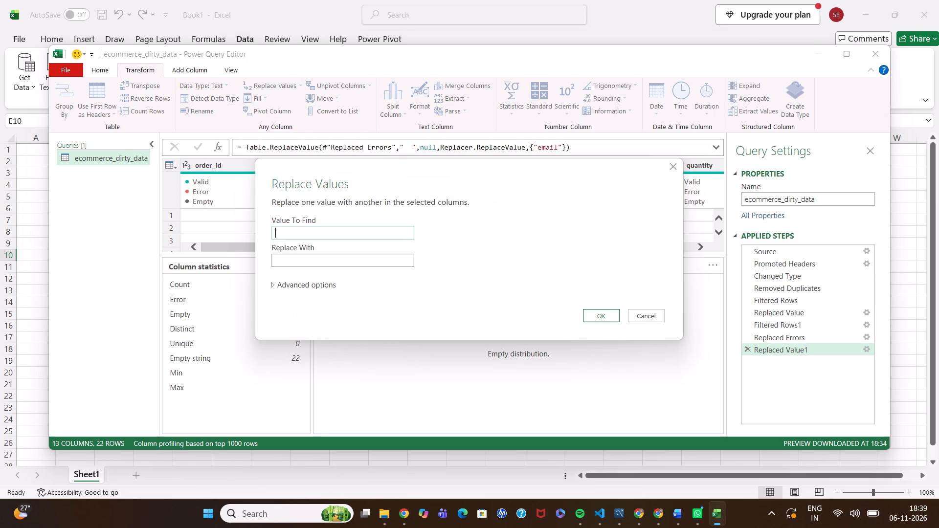
pyautogui.click(300, 263)
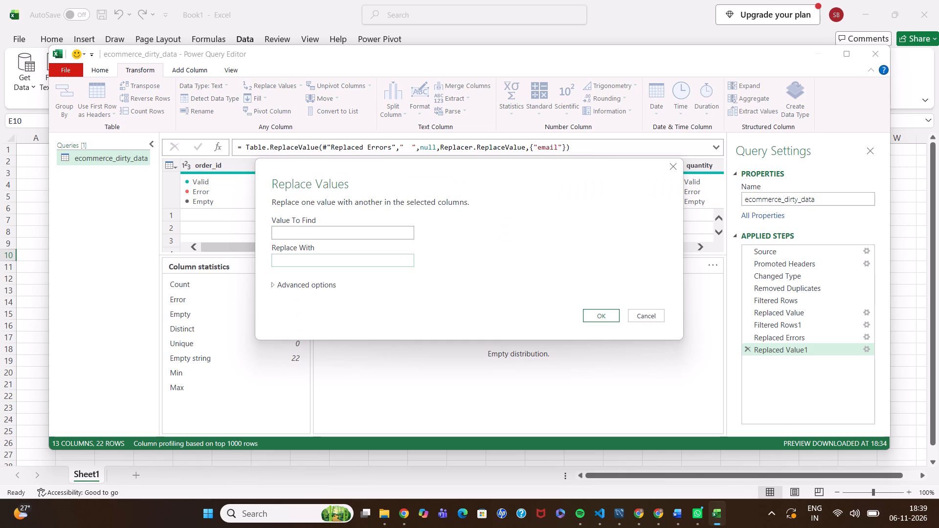
pyautogui.write('null')
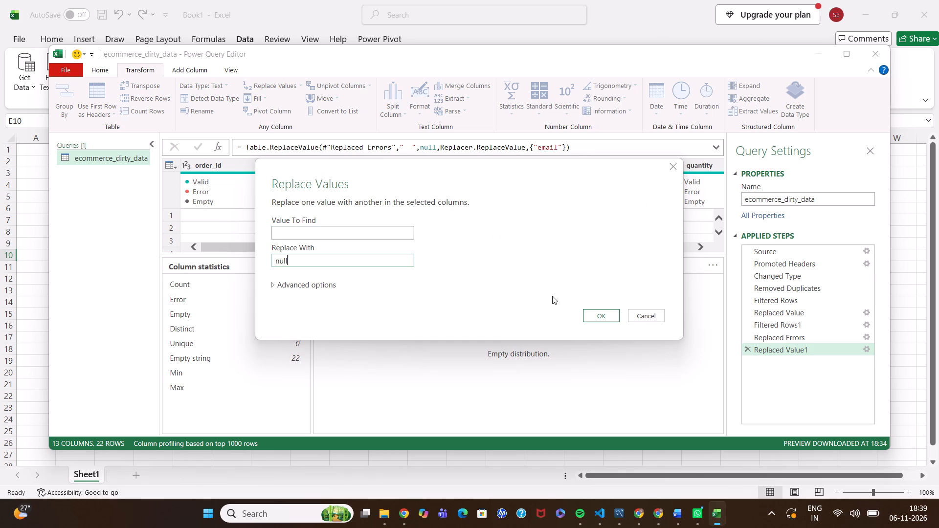
pyautogui.click(602, 312)
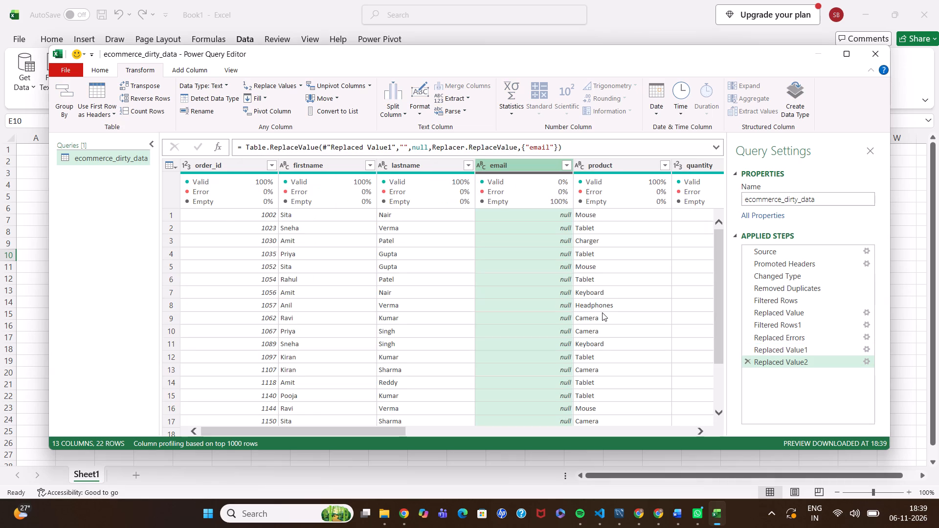
# Apply another Replace Values to the email column, leaving the find and replacement values empty and the advanced options unselected.
pyautogui.scroll(-10, 511, 327)
pyautogui.scroll(10, 511, 327)
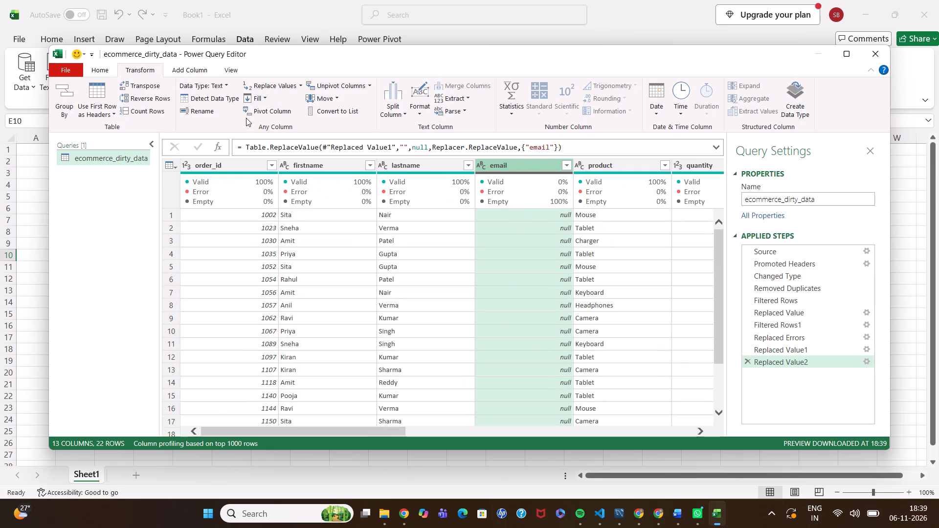
pyautogui.click(299, 83)
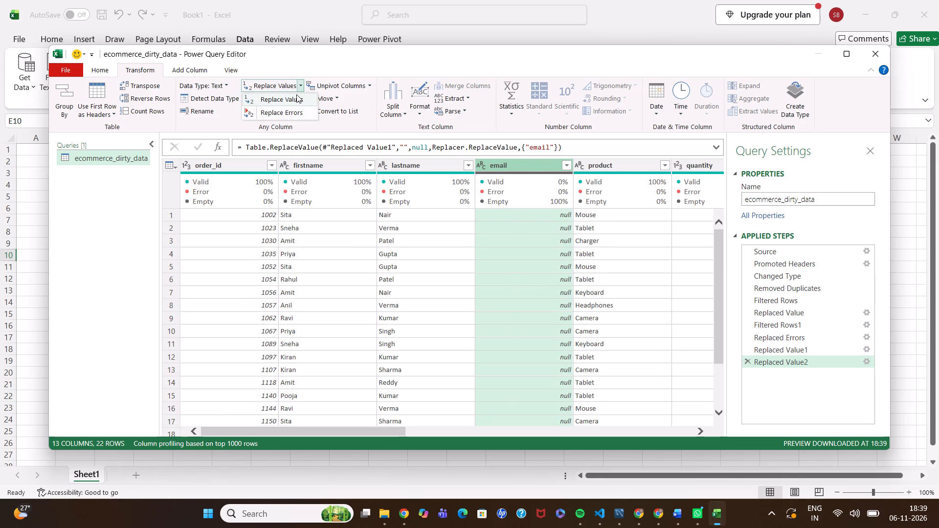
pyautogui.click(290, 99)
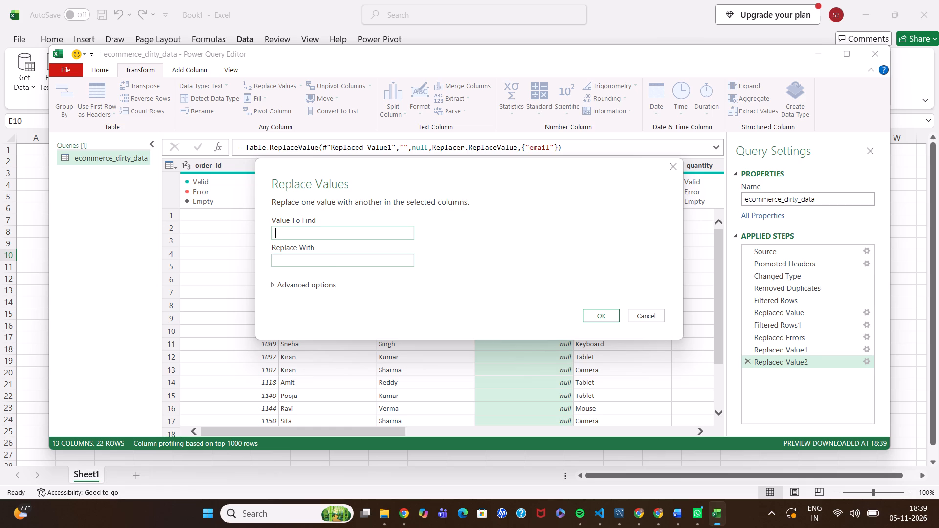
pyautogui.click(302, 284)
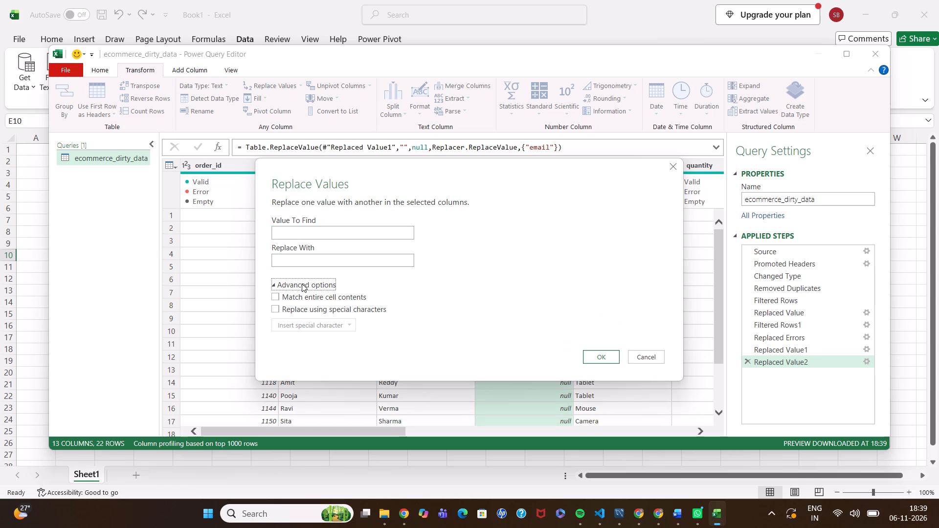
pyautogui.scroll(-1, 311, 293)
pyautogui.click(601, 359)
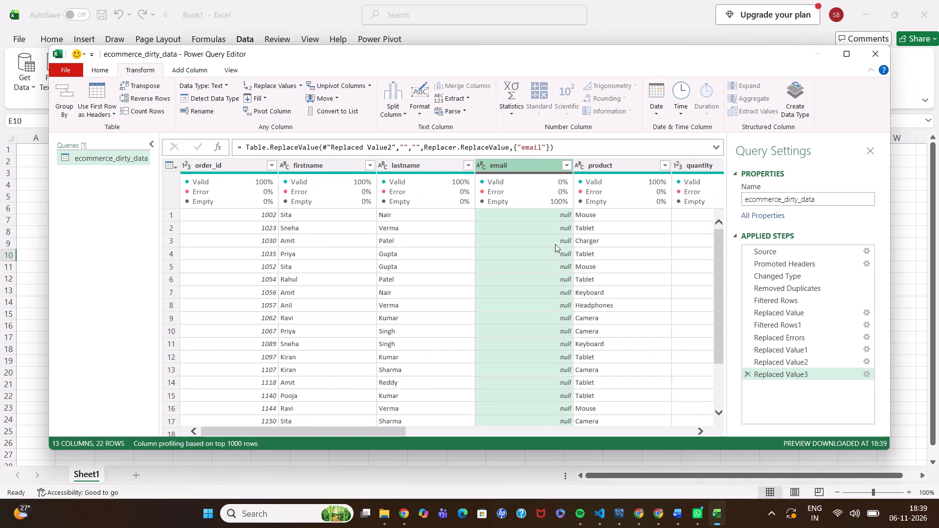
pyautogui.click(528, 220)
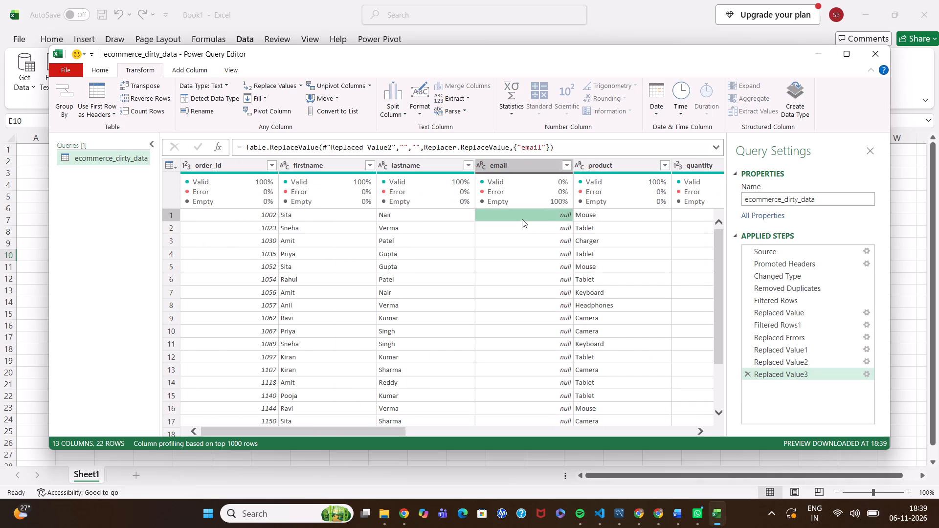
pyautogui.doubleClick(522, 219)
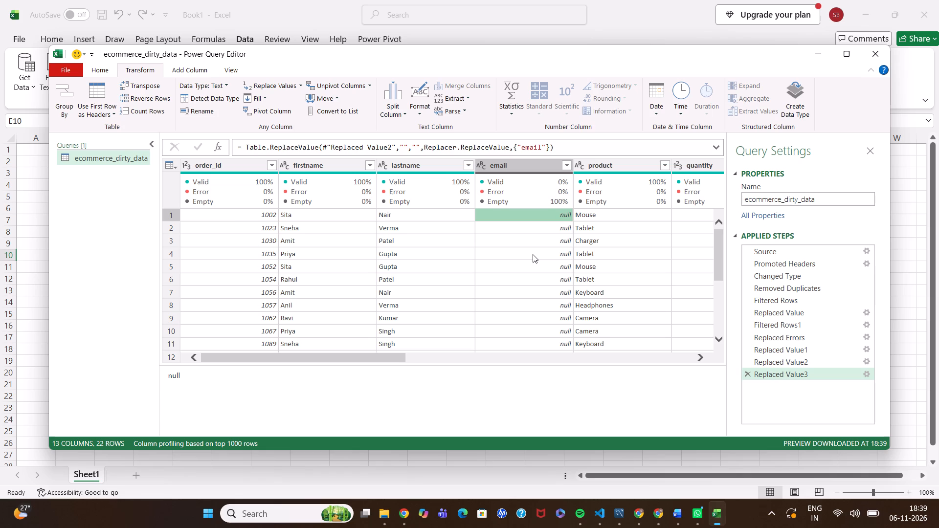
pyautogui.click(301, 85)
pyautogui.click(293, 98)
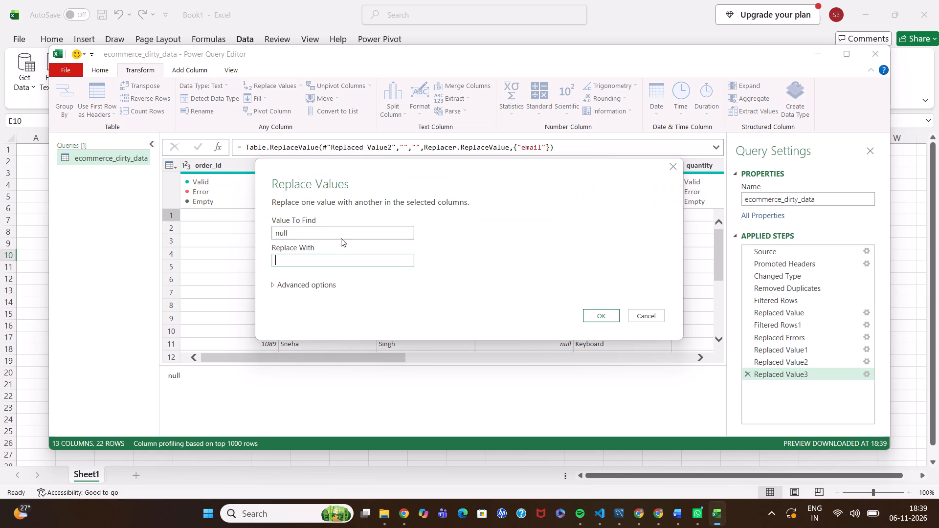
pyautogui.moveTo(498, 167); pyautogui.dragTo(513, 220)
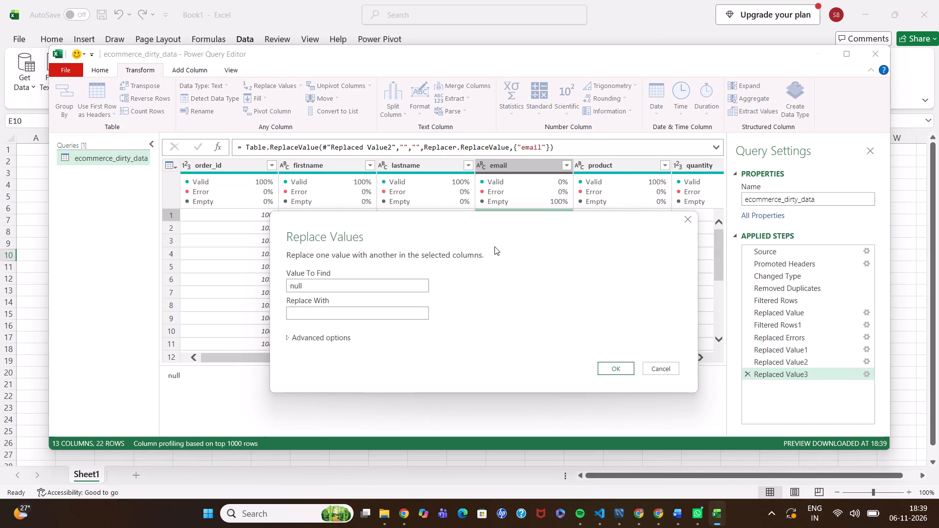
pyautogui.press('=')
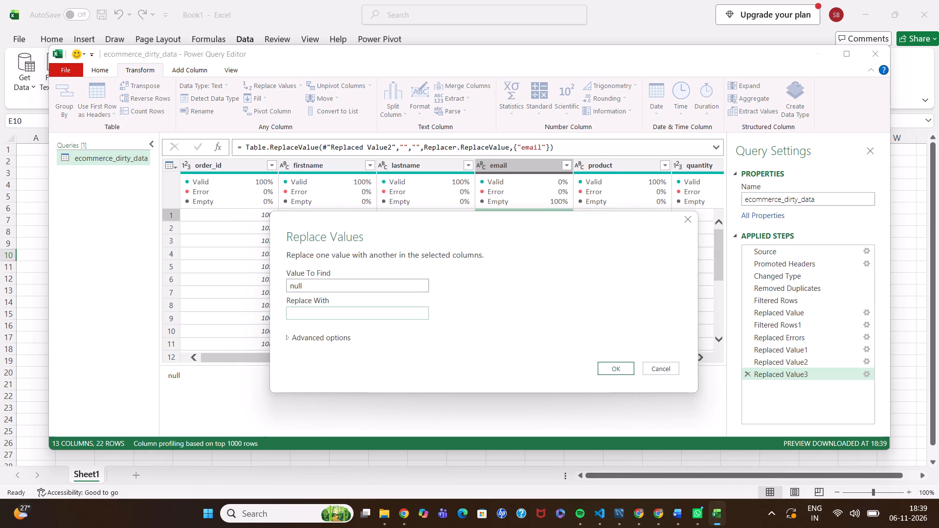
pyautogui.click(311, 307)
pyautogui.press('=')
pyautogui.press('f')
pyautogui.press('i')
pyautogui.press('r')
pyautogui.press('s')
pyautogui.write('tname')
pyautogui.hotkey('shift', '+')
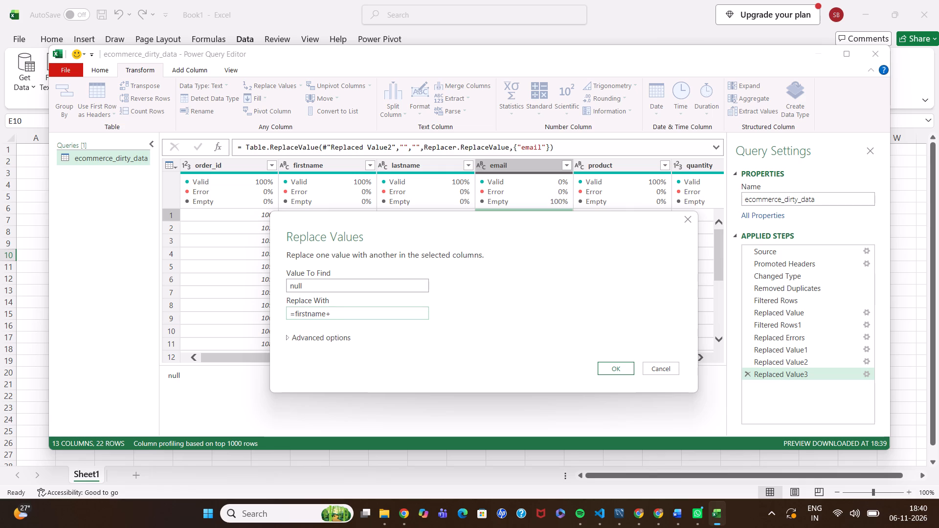
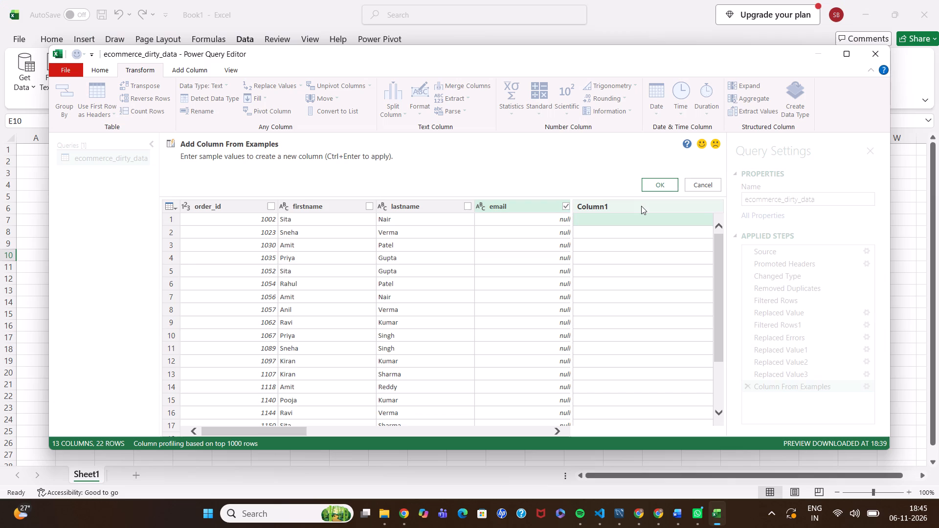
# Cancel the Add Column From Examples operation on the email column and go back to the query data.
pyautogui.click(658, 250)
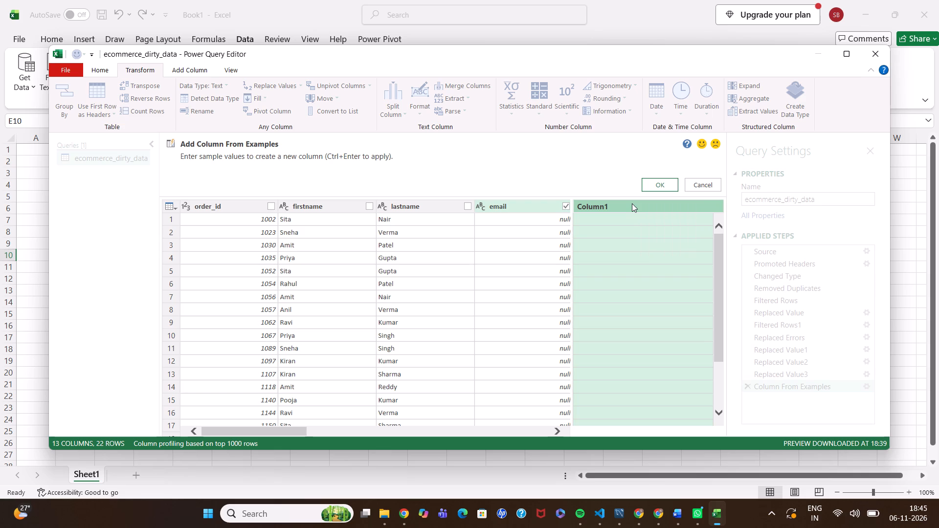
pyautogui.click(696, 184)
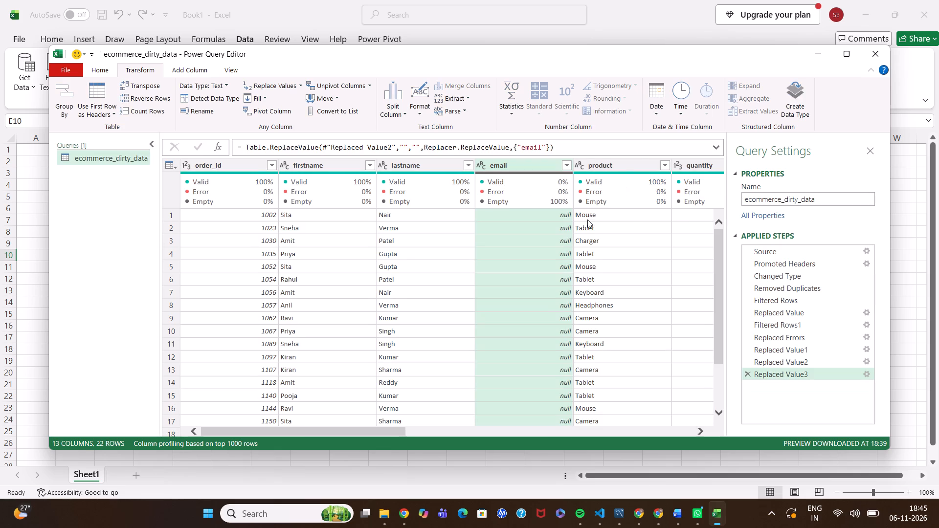
# Start a custom column in the Power Query Editor and begin its formula with "if(".
pyautogui.hscroll(-8, 587, 220)
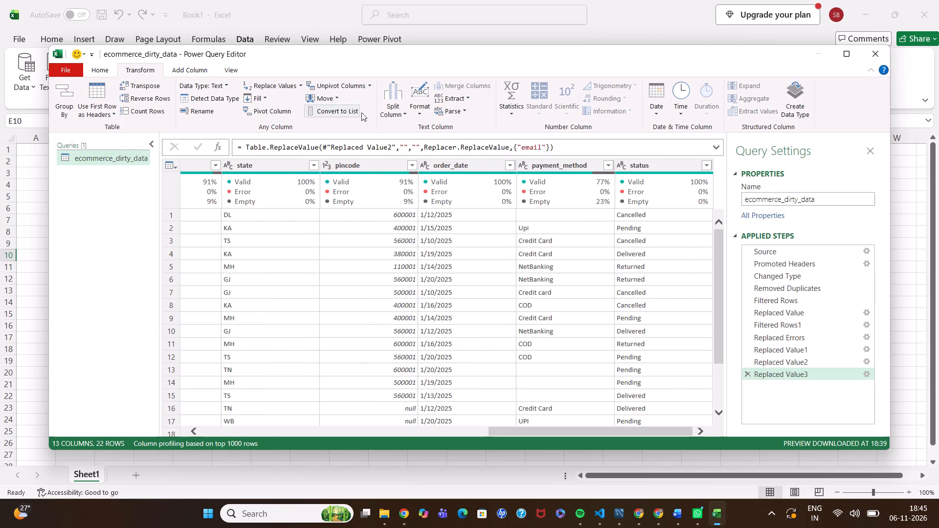
pyautogui.click(183, 69)
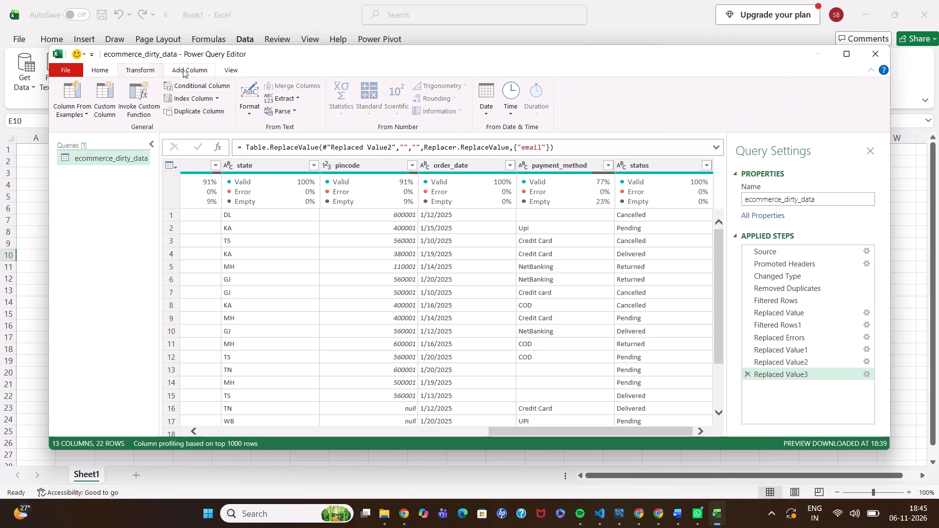
pyautogui.click(104, 103)
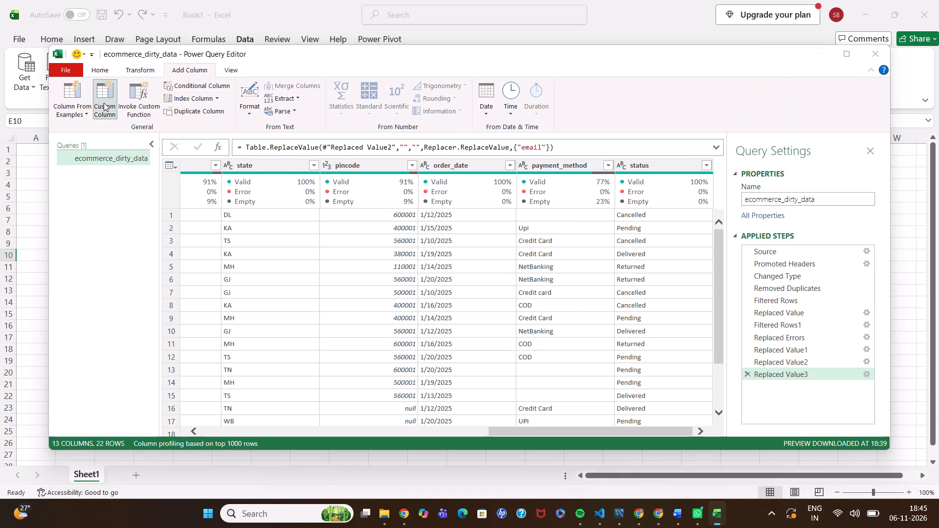
pyautogui.click(296, 215)
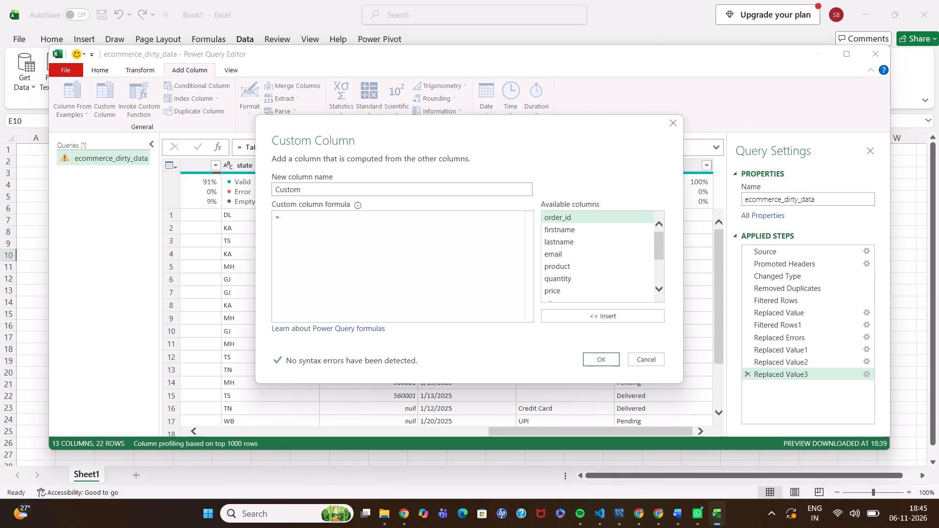
pyautogui.write('if')
pyautogui.hotkey('shift', '(')
# Name the new custom column final_email.
pyautogui.click(308, 192)
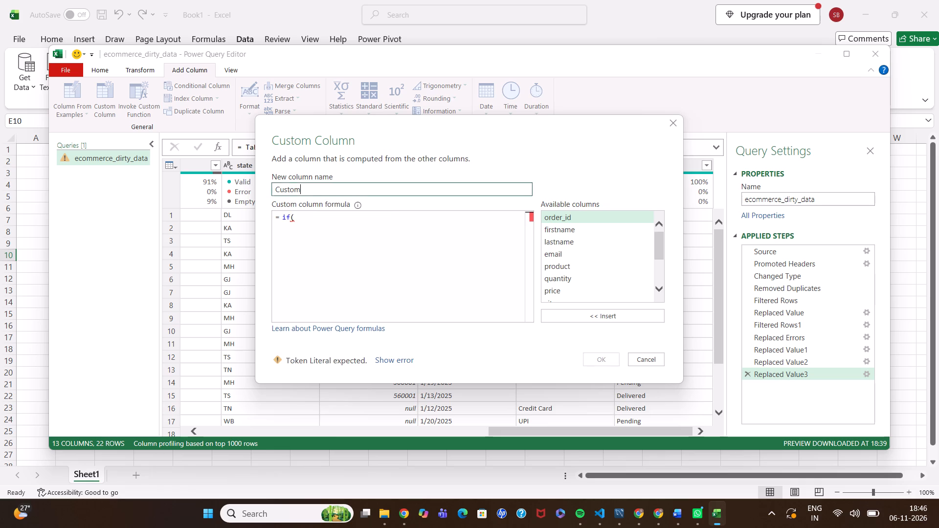
pyautogui.press('BackSpace')
pyautogui.press('BackSpace')
pyautogui.press('BackSpace')
pyautogui.press('BackSpace')
pyautogui.press('BackSpace')
pyautogui.press('BackSpace')
pyautogui.press('BackSpace')
pyautogui.press('BackSpace')
pyautogui.press('BackSpace')
pyautogui.press('BackSpace')
pyautogui.press('BackSpace')
pyautogui.write('final')
pyautogui.write('_em')
pyautogui.write('ai;')
pyautogui.press('BackSpace')
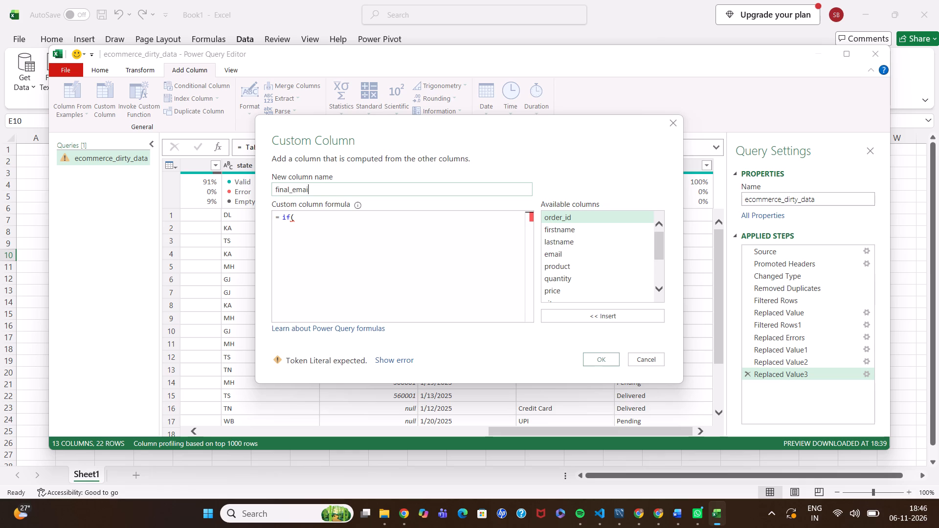
pyautogui.press('BackSpace')
pyautogui.press('BackSpace')
pyautogui.press('BackSpace')
pyautogui.press('BackSpace')
pyautogui.write('email')
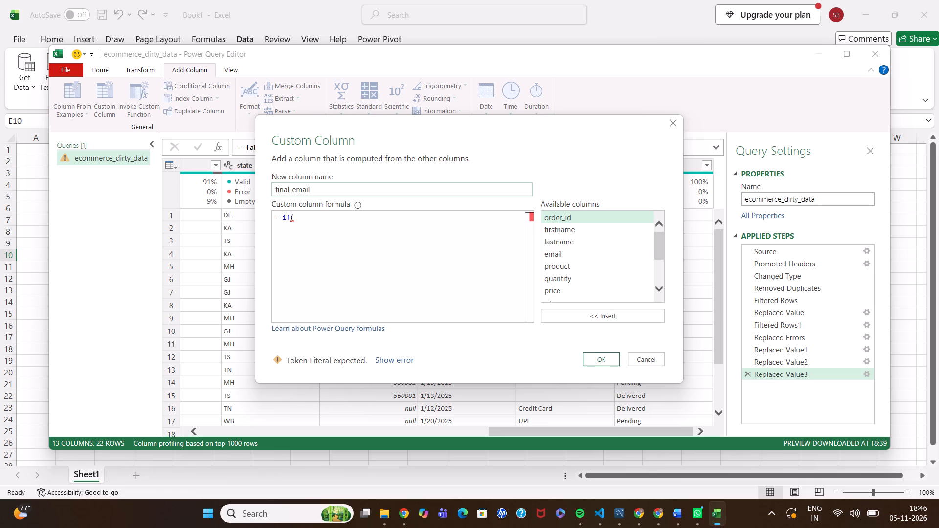
# Extend the custom column formula with the condition [email]=null after the opening parenthesis.
pyautogui.click(306, 222)
pyautogui.moveTo(462, 141); pyautogui.dragTo(497, 225)
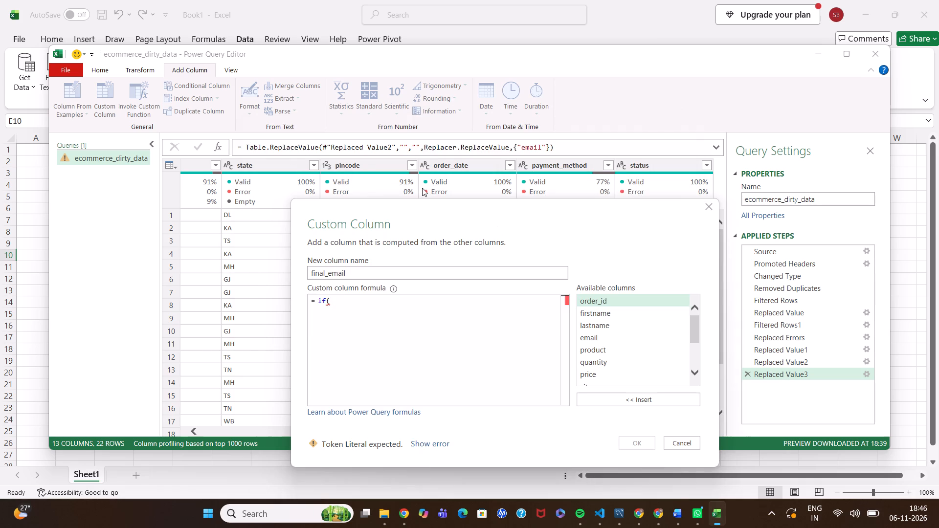
pyautogui.hscroll(2, 395, 175)
pyautogui.hscroll(3, 186, 225)
pyautogui.click(339, 297)
pyautogui.click(589, 340)
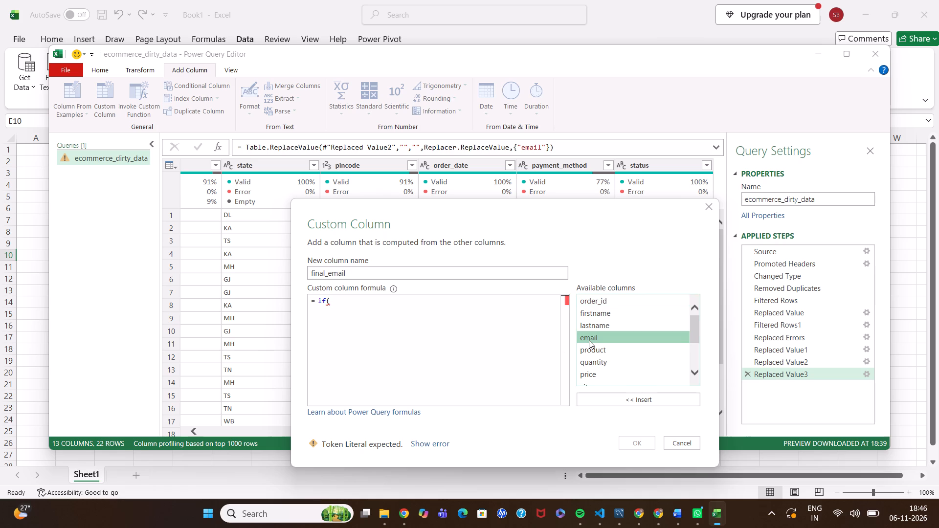
pyautogui.click(624, 396)
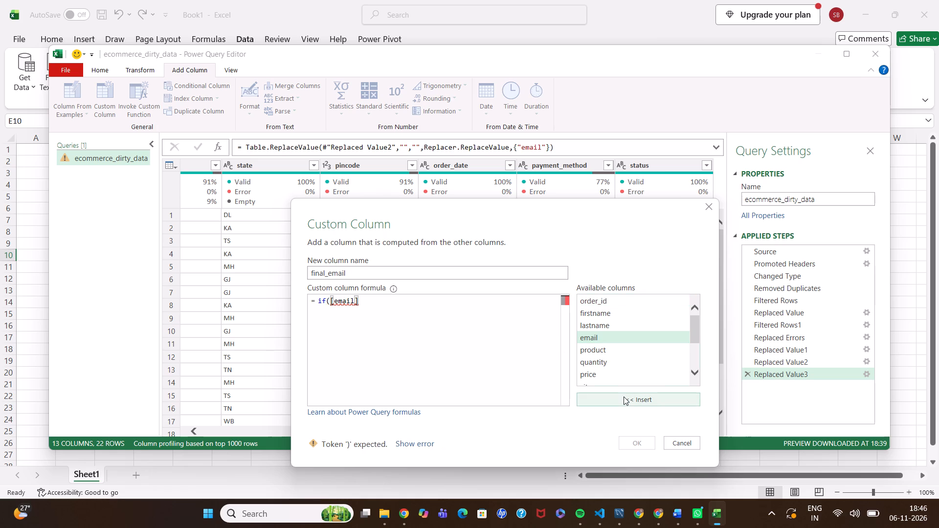
pyautogui.press('=')
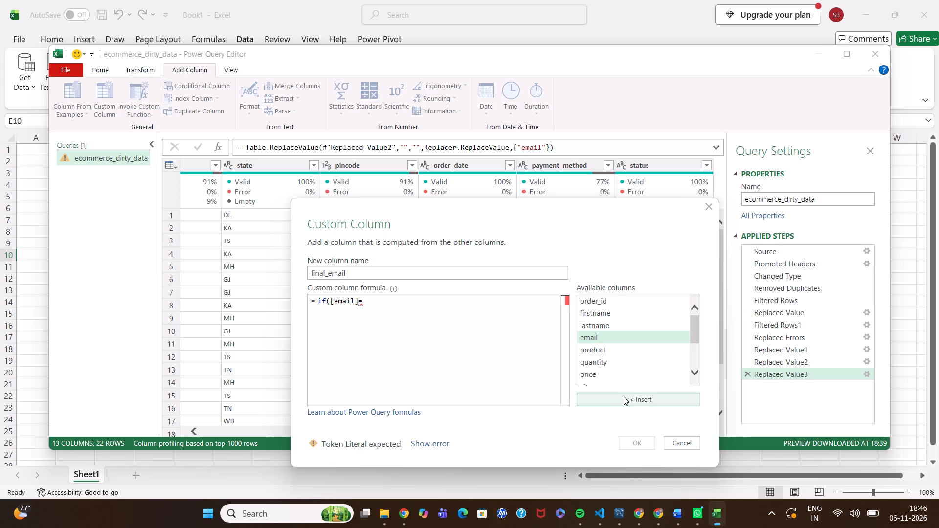
pyautogui.write('nu')
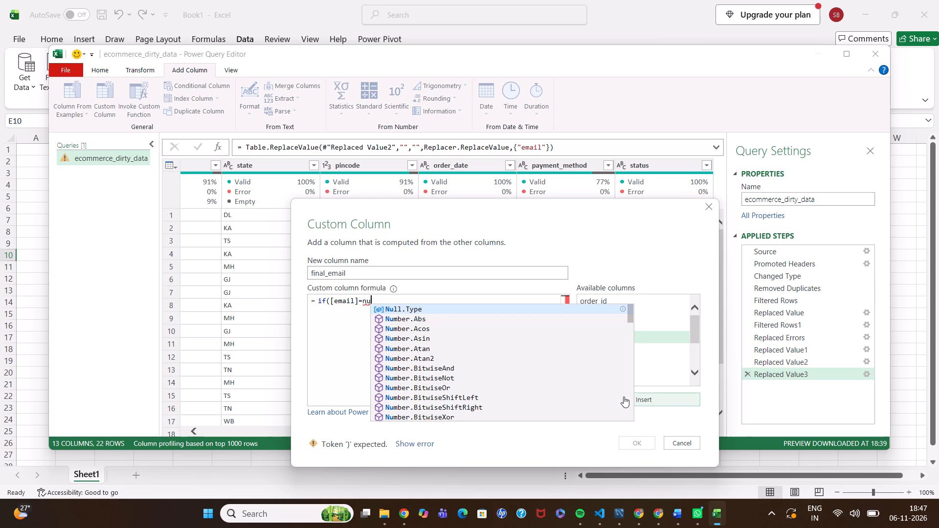
pyautogui.write('ll')
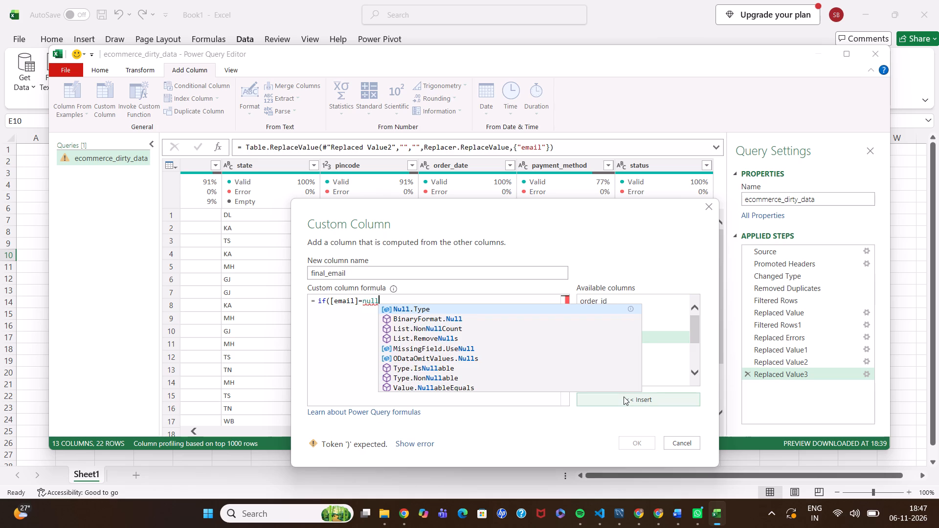
pyautogui.press('space')
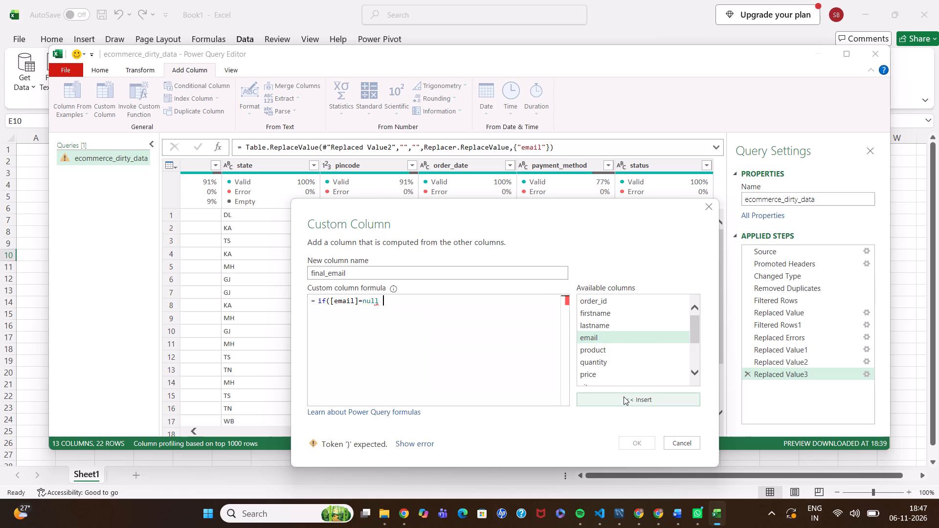
# Add the keyword "then" on a second line of the custom column formula.
pyautogui.press('Return')
pyautogui.write('tehn')
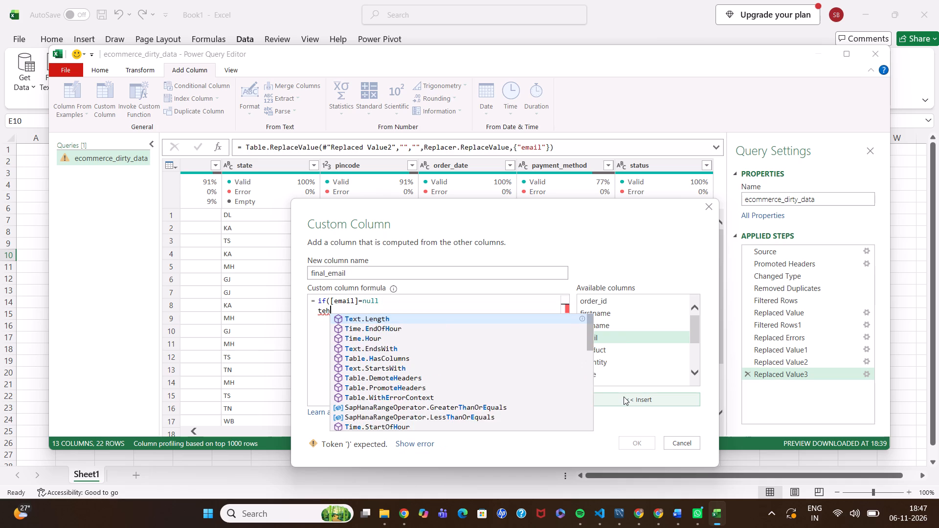
pyautogui.press('BackSpace')
pyautogui.press('BackSpace')
pyautogui.press('BackSpace')
pyautogui.press('BackSpace')
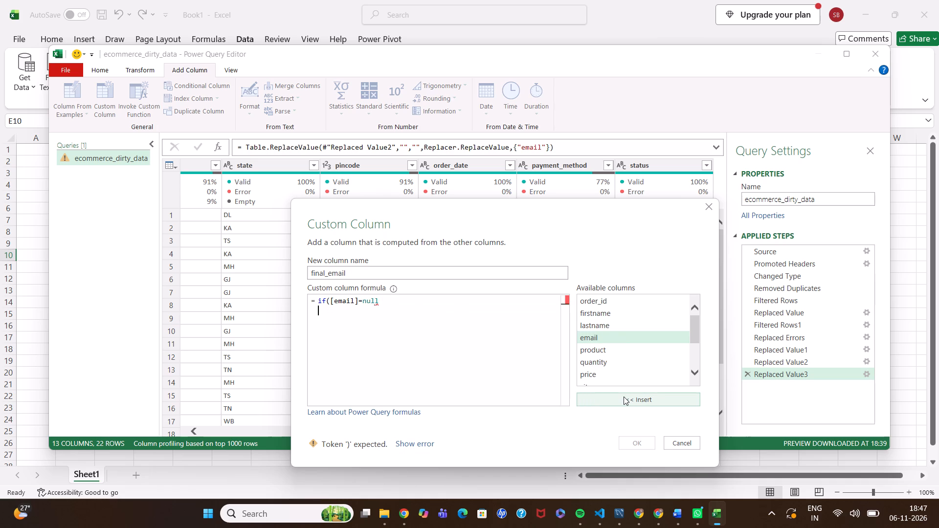
pyautogui.write('ten')
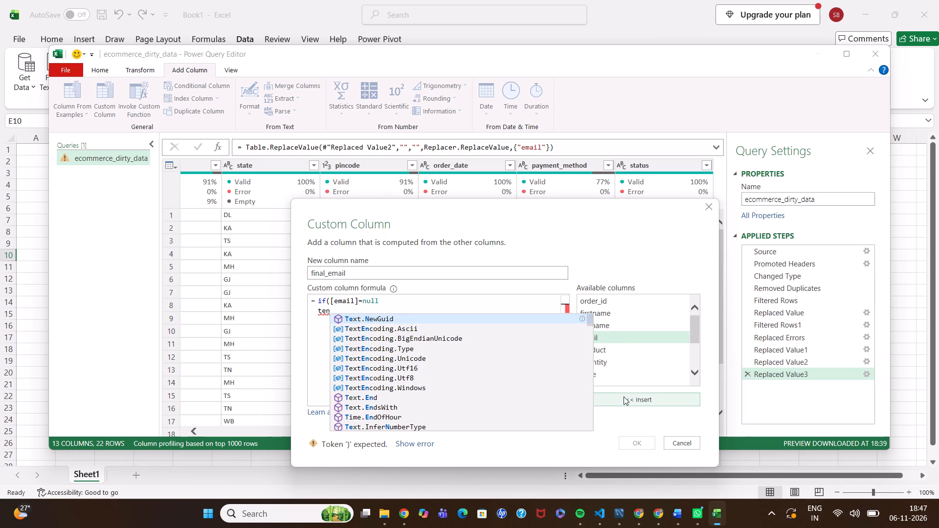
pyautogui.press('BackSpace')
pyautogui.press('BackSpace')
pyautogui.press('BackSpace')
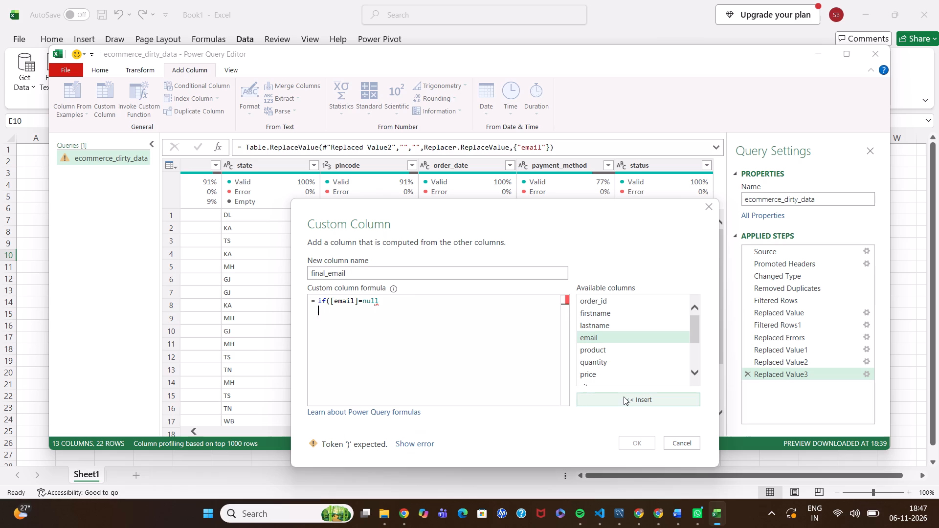
pyautogui.write('te')
pyautogui.press('h')
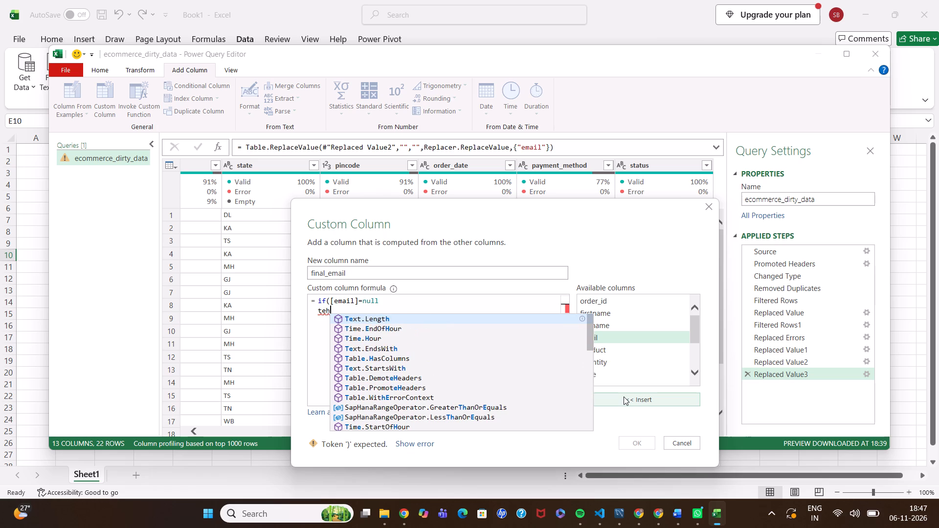
pyautogui.press('BackSpace')
pyautogui.press('BackSpace')
pyautogui.press('BackSpace')
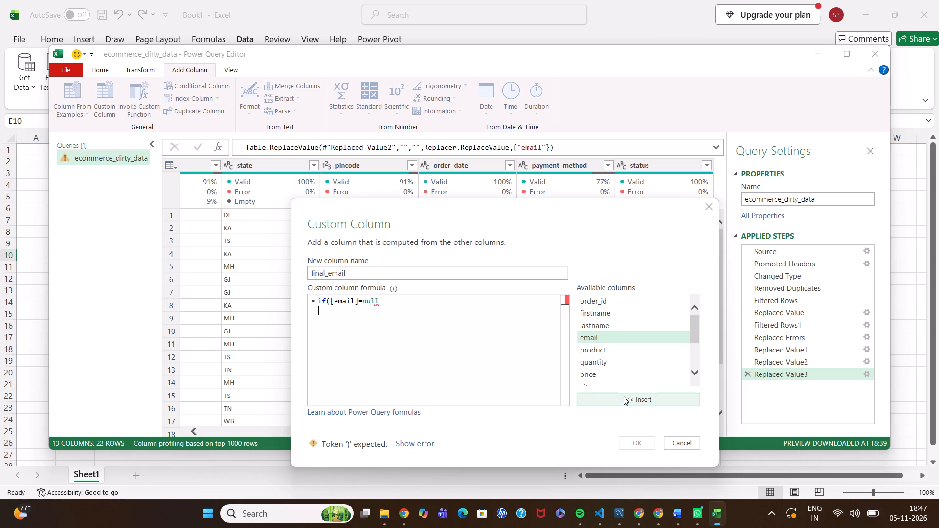
pyautogui.write('th')
pyautogui.write('en')
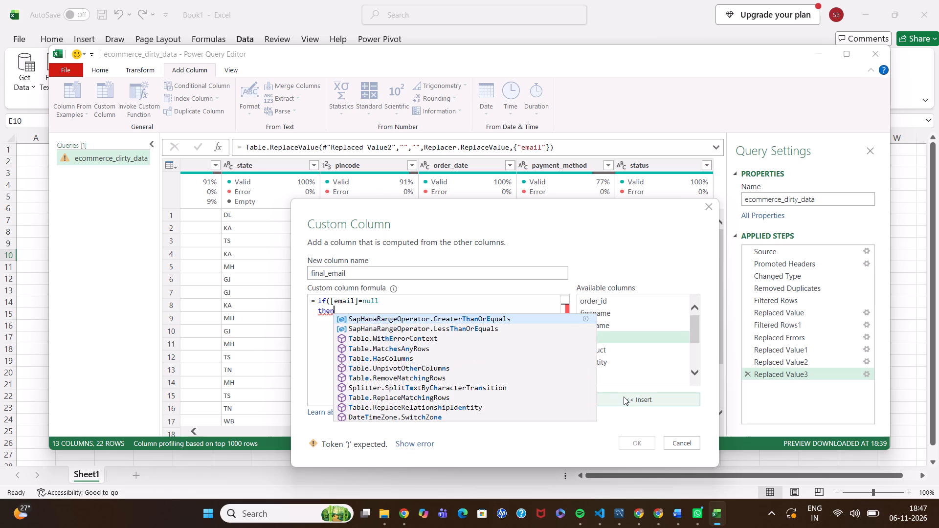
pyautogui.press('space')
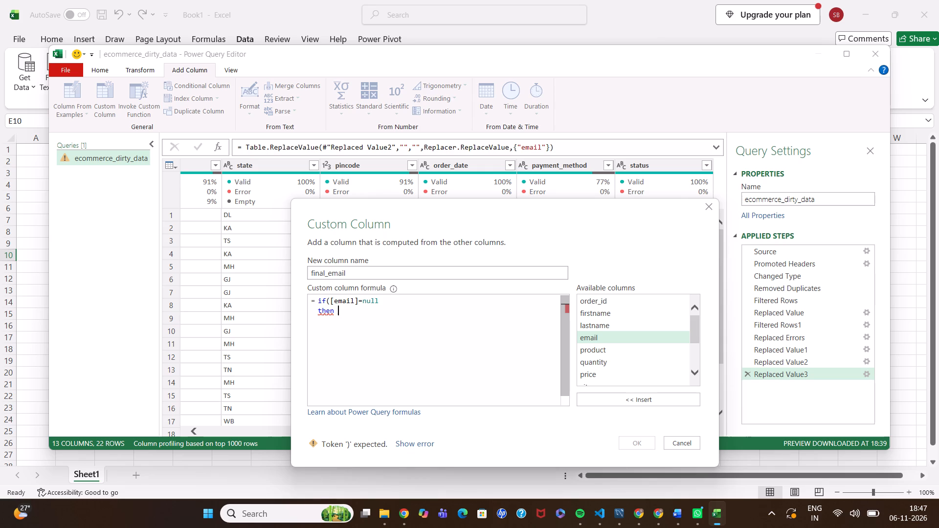
# Continue the custom column formula after "then" with [firstname]&"."& to join the first name and a dot.
pyautogui.click(599, 314)
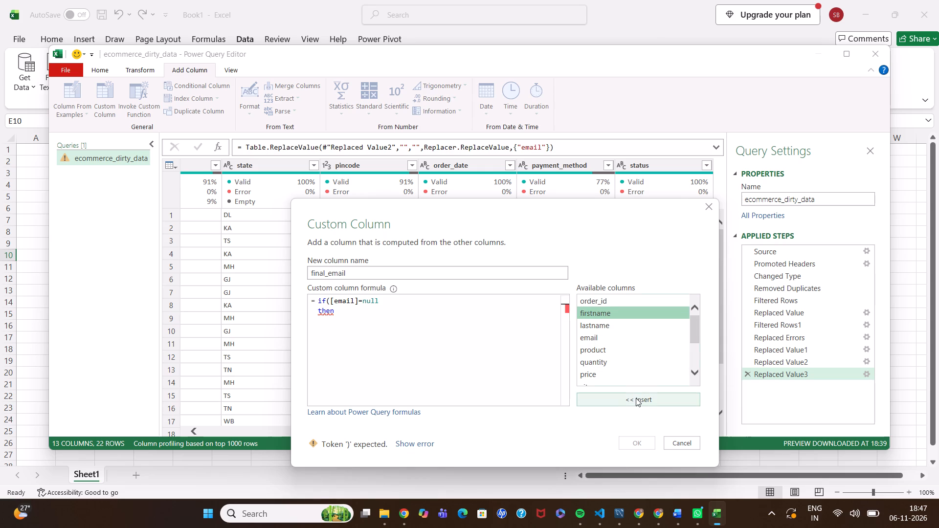
pyautogui.click(636, 398)
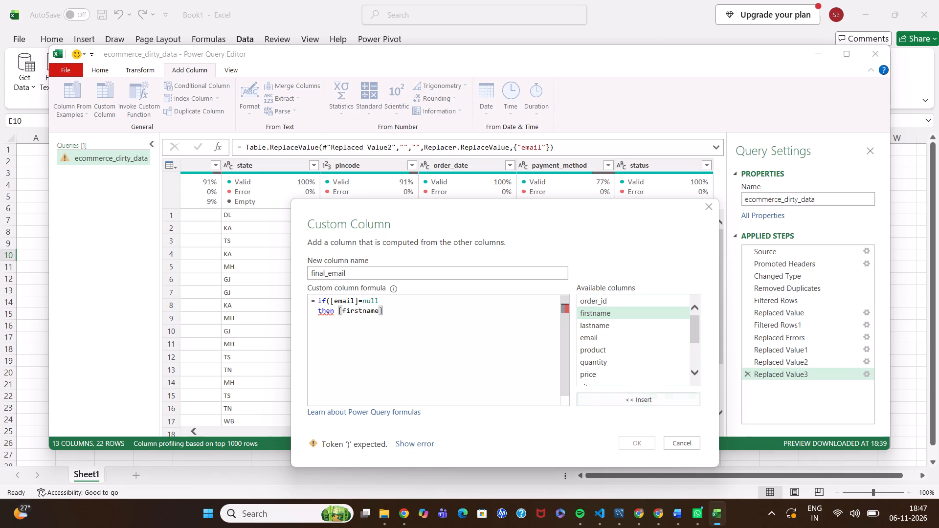
pyautogui.moveTo(407, 308); pyautogui.dragTo(394, 312)
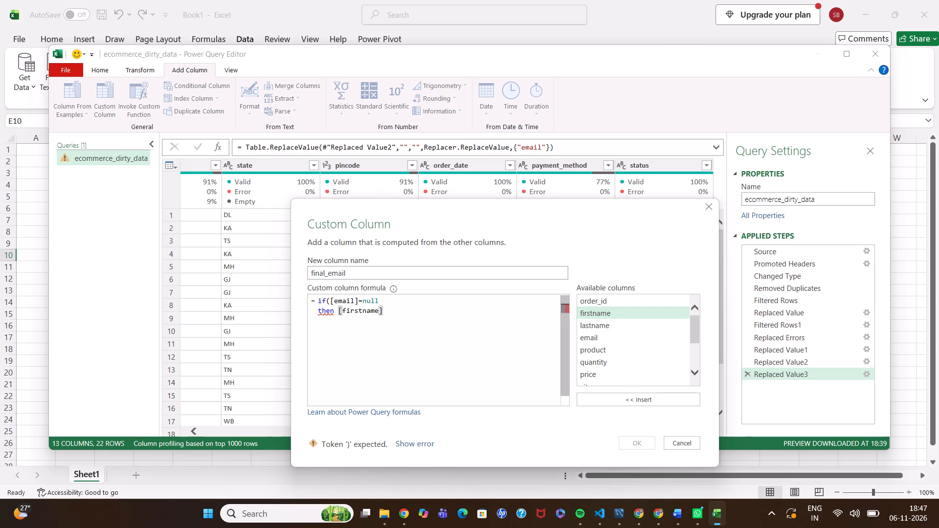
pyautogui.press('.')
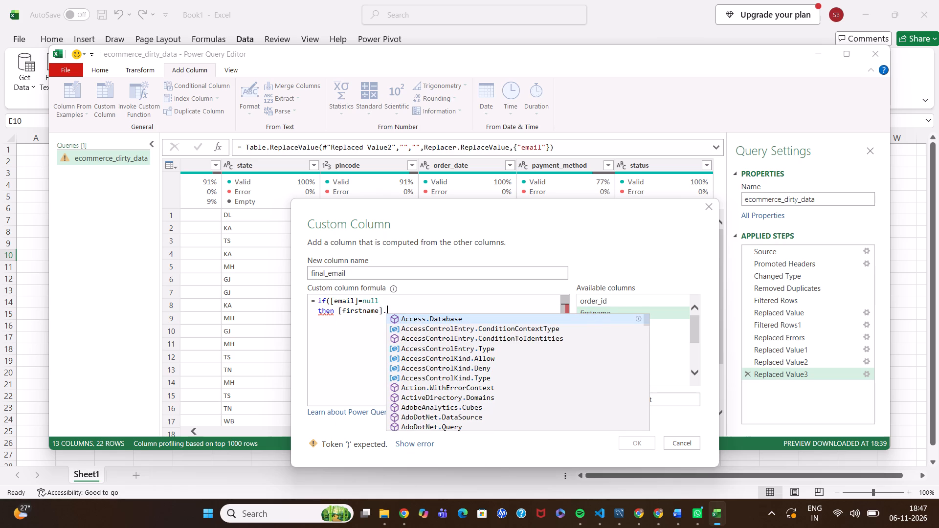
pyautogui.press('BackSpace')
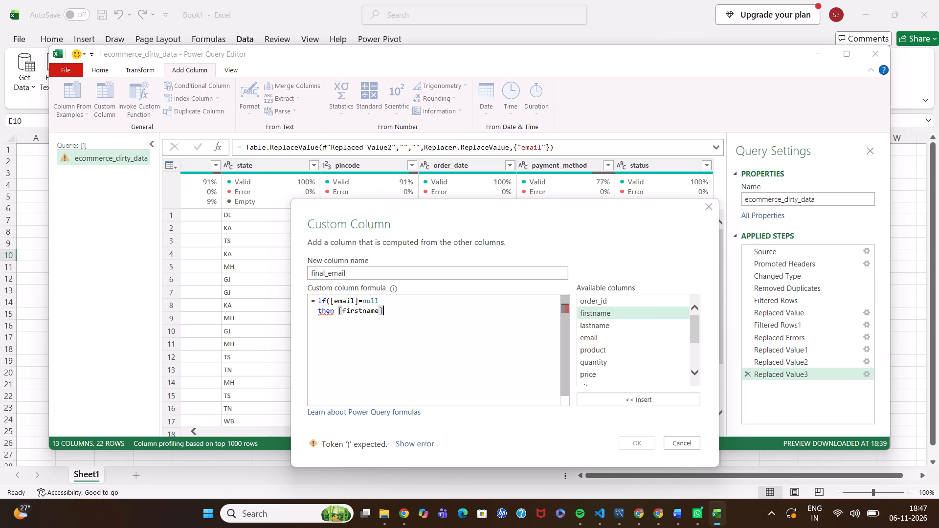
pyautogui.hotkey('shift', '&')
pyautogui.press('.')
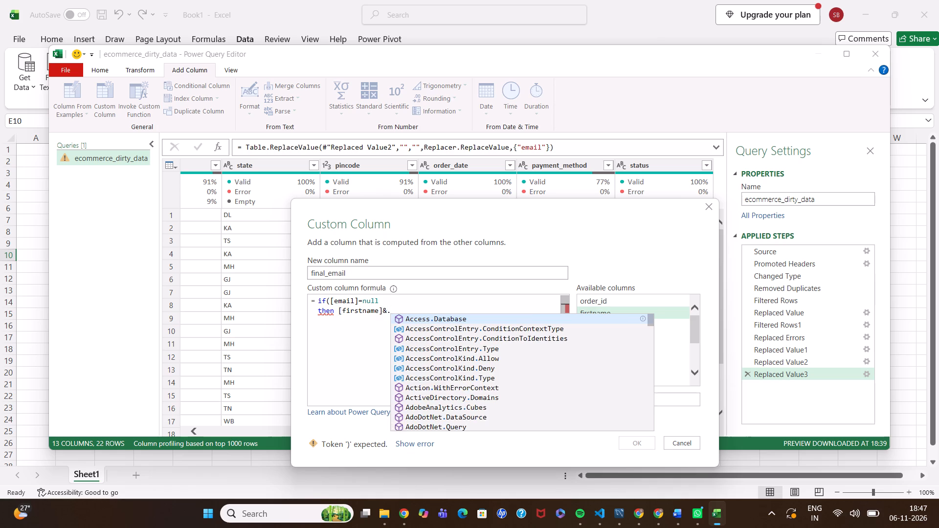
pyautogui.press('BackSpace')
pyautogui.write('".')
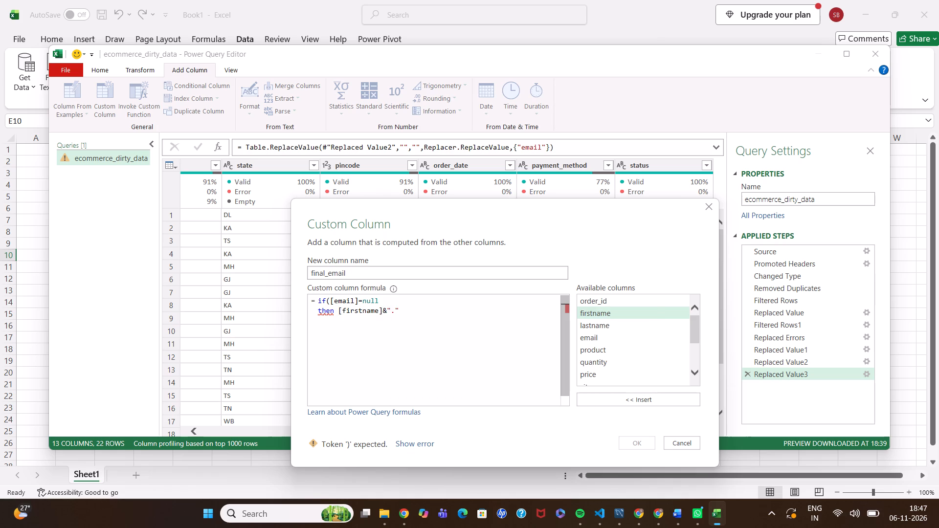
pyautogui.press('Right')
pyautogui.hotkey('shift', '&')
pyautogui.click(594, 326)
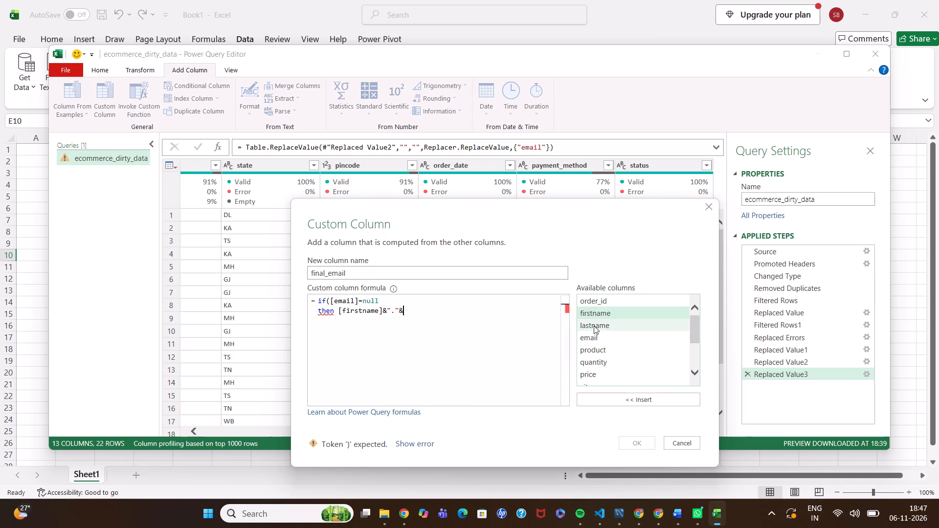
pyautogui.click(645, 400)
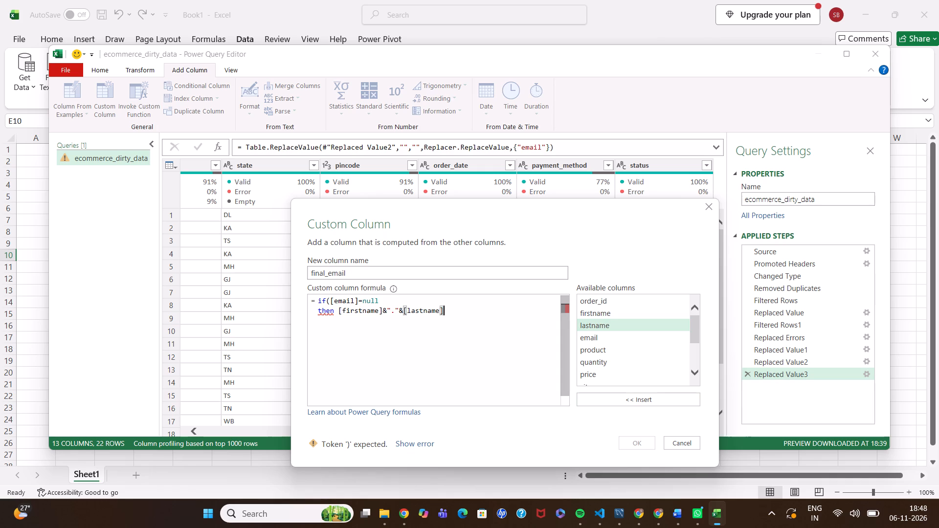
pyautogui.hotkey('shift', '&')
pyautogui.hotkey('shift', '"')
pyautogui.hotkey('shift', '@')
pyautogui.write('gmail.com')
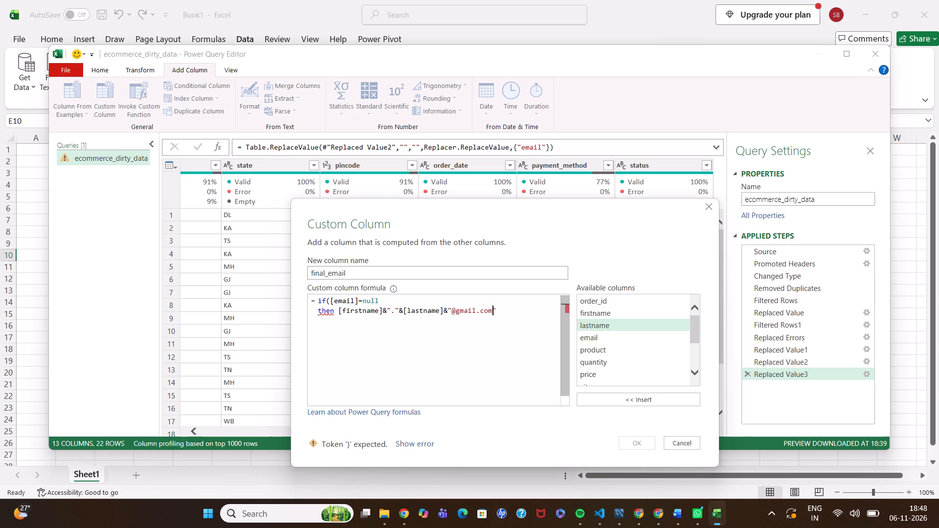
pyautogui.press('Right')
# Add the email column reference, [email], on a third line of the custom column formula.
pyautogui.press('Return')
pyautogui.click(602, 335)
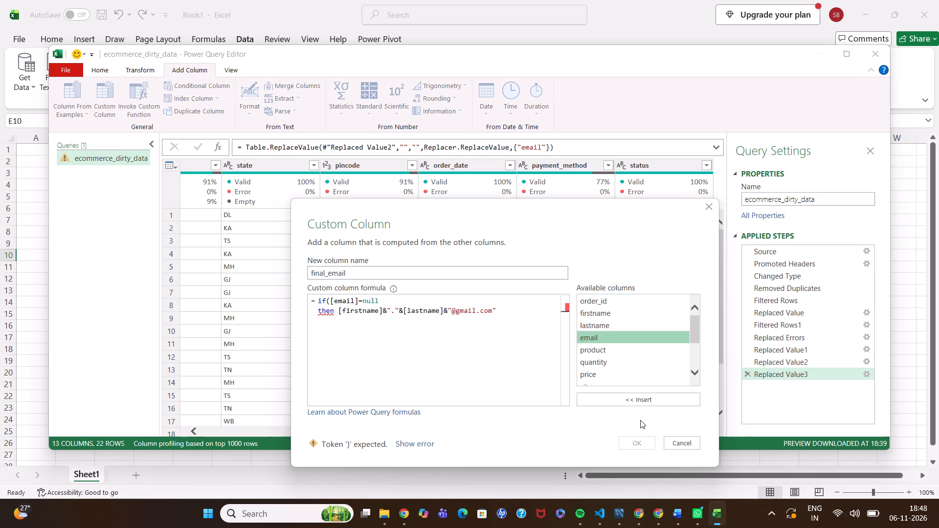
pyautogui.click(634, 400)
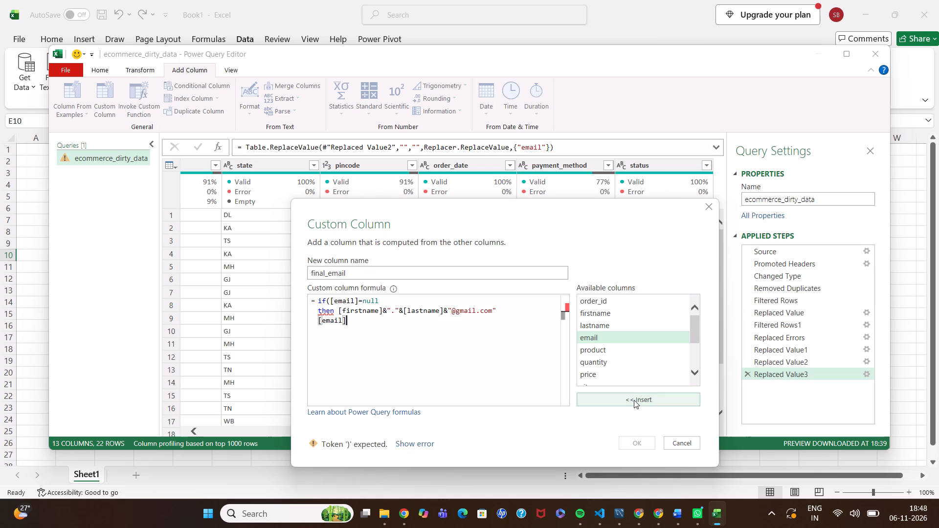
# Copy the entire three-line custom column formula and switch to the Chrome browser.
pyautogui.click(375, 332)
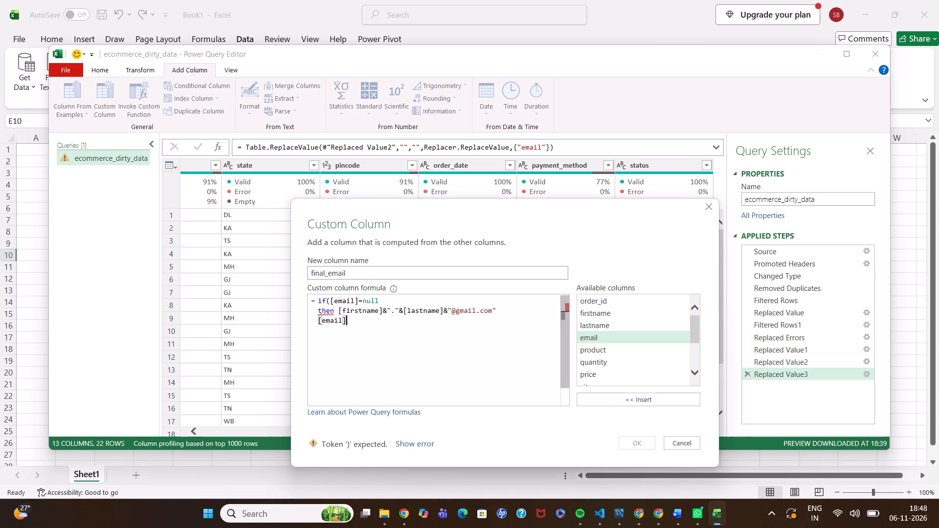
pyautogui.moveTo(355, 321); pyautogui.dragTo(311, 300)
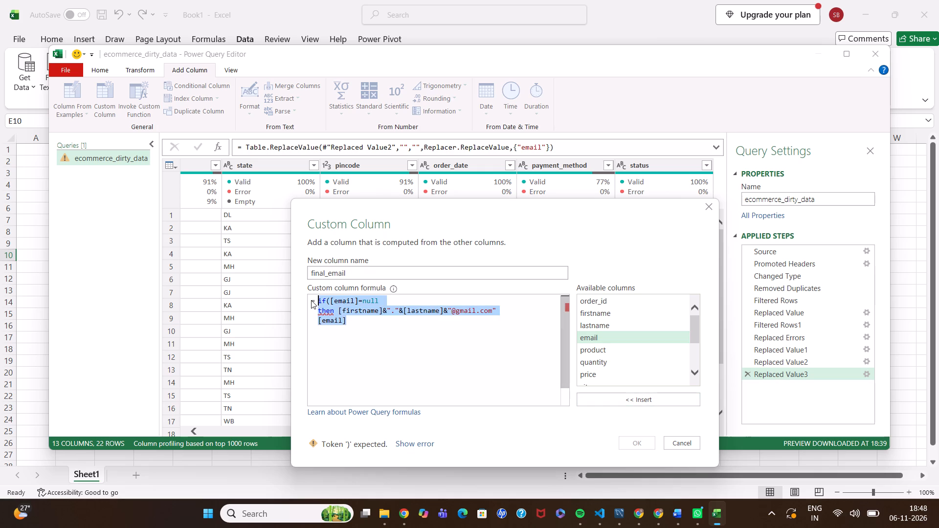
pyautogui.moveTo(311, 300); pyautogui.dragTo(309, 300)
pyautogui.hotkey('ctrl', 'c')
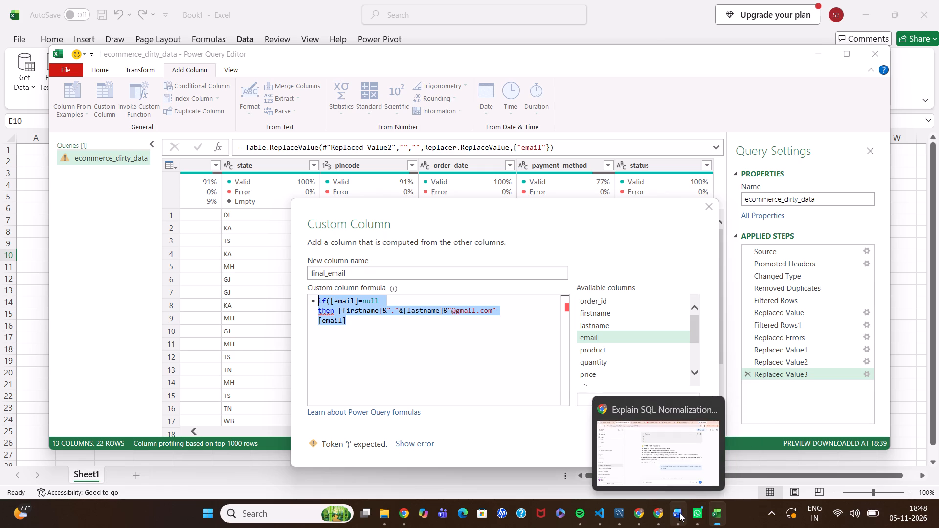
pyautogui.click(641, 511)
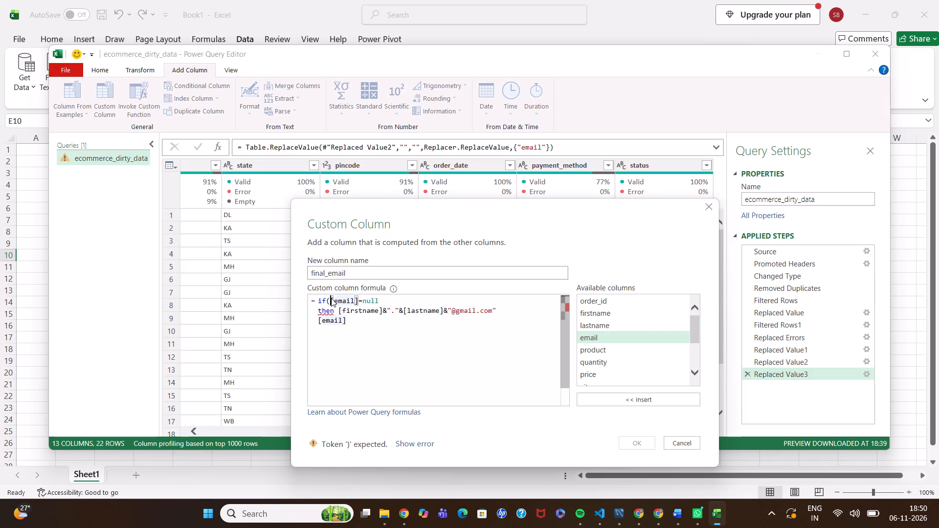
pyautogui.press('BackSpace')
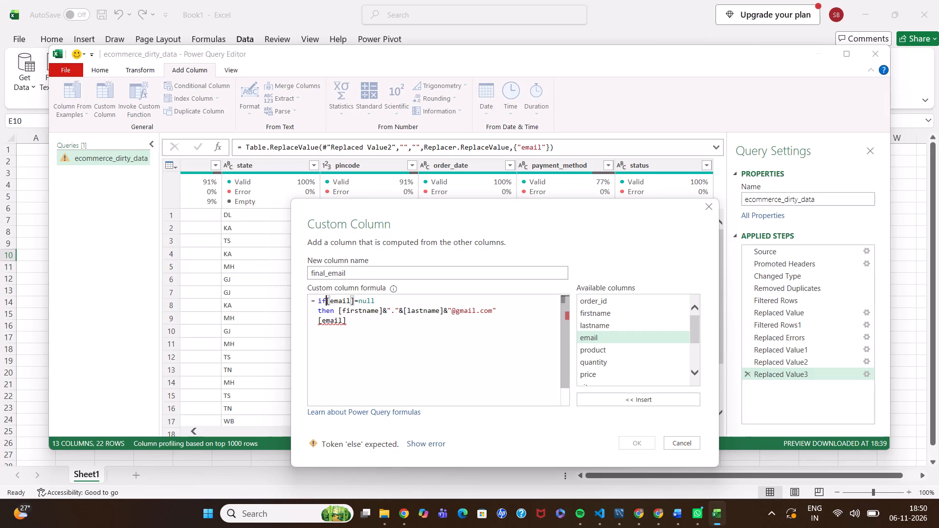
pyautogui.click(320, 319)
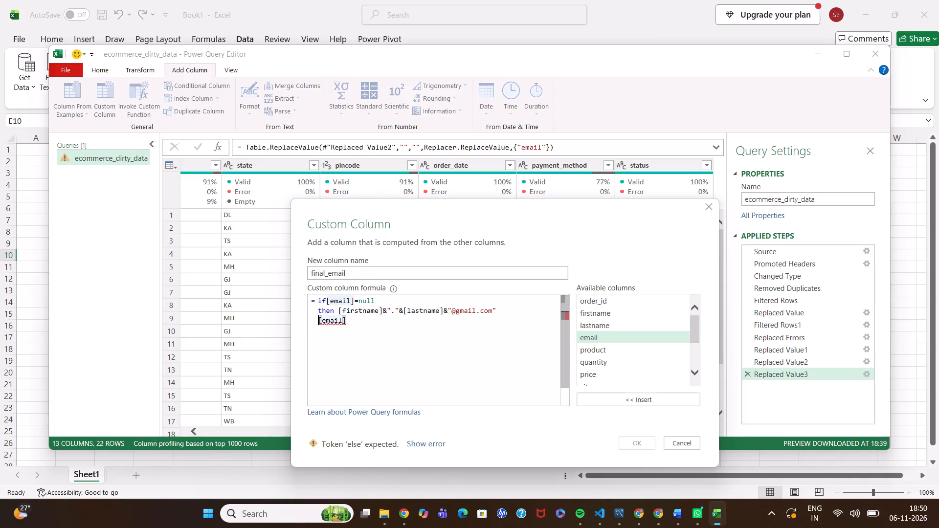
pyautogui.write('else')
pyautogui.press('space')
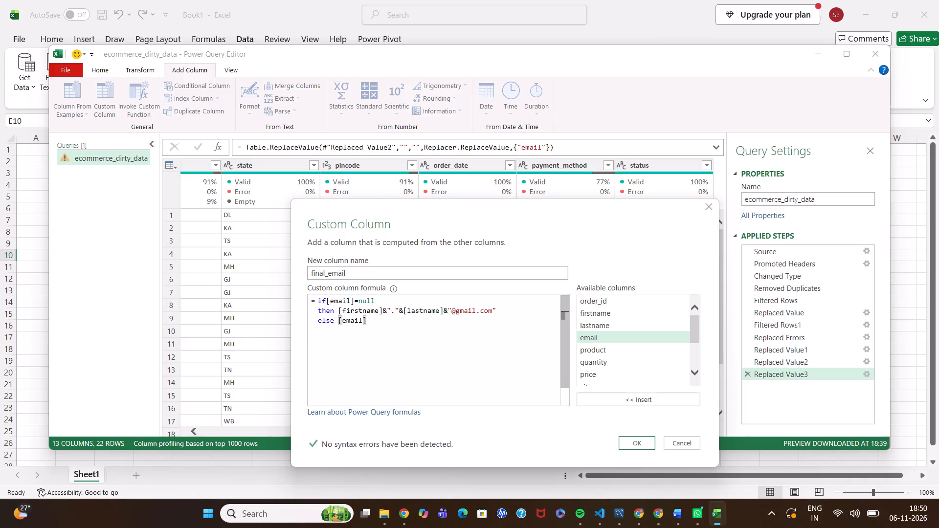
pyautogui.click(635, 442)
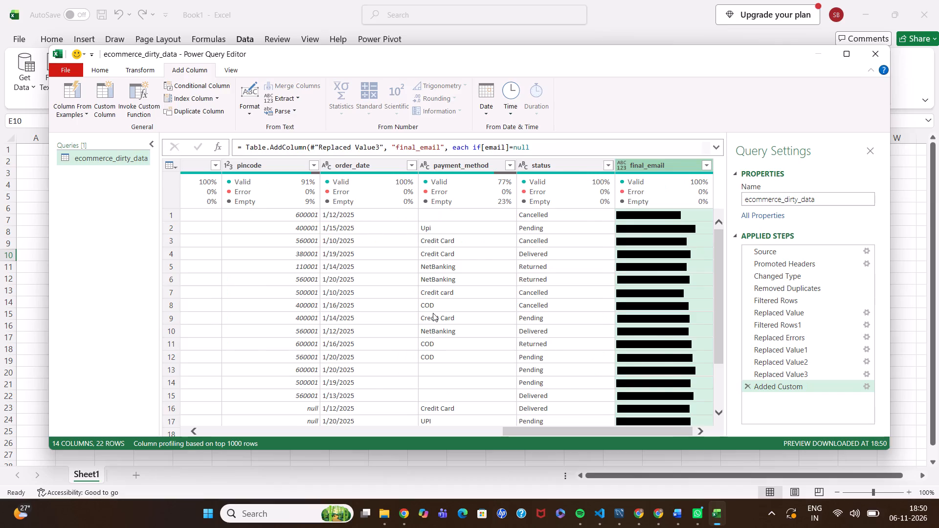
# Examine the new final_email column across all rows and compare it with the firstname, lastname and email columns.
pyautogui.hscroll(2, 433, 313)
pyautogui.hscroll(-1, 433, 313)
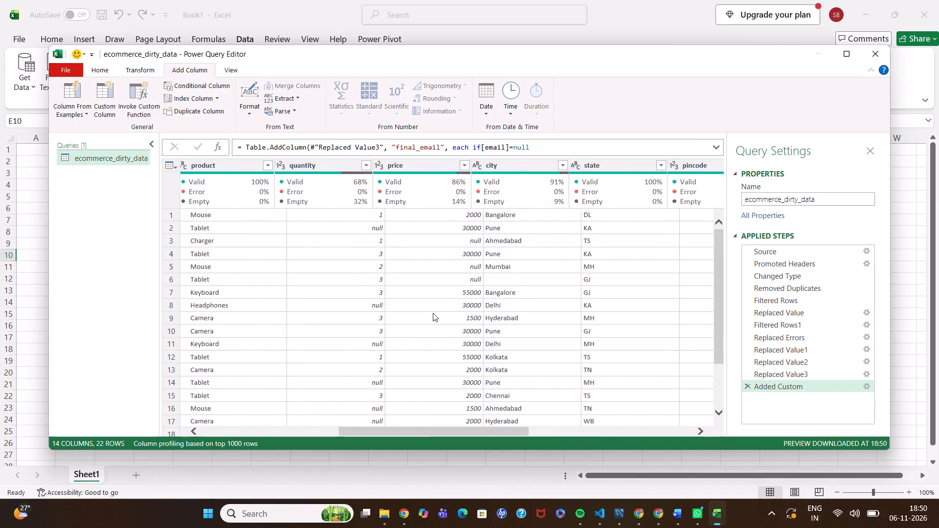
pyautogui.hscroll(-2, 433, 313)
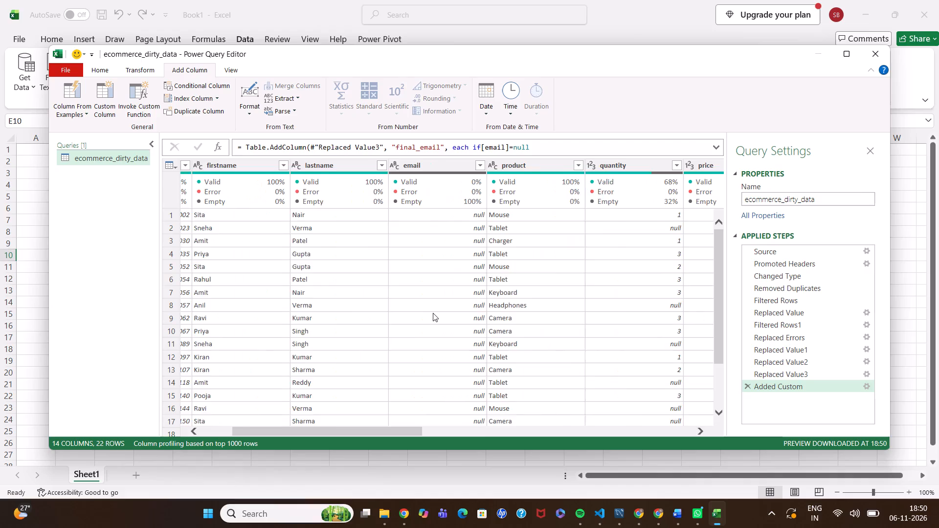
pyautogui.hscroll(-4, 433, 313)
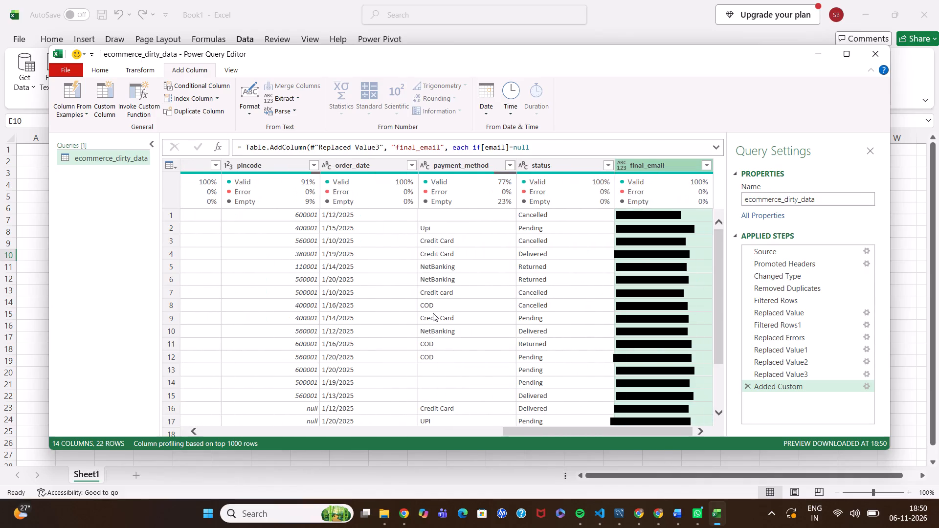
pyautogui.scroll(-4, 613, 326)
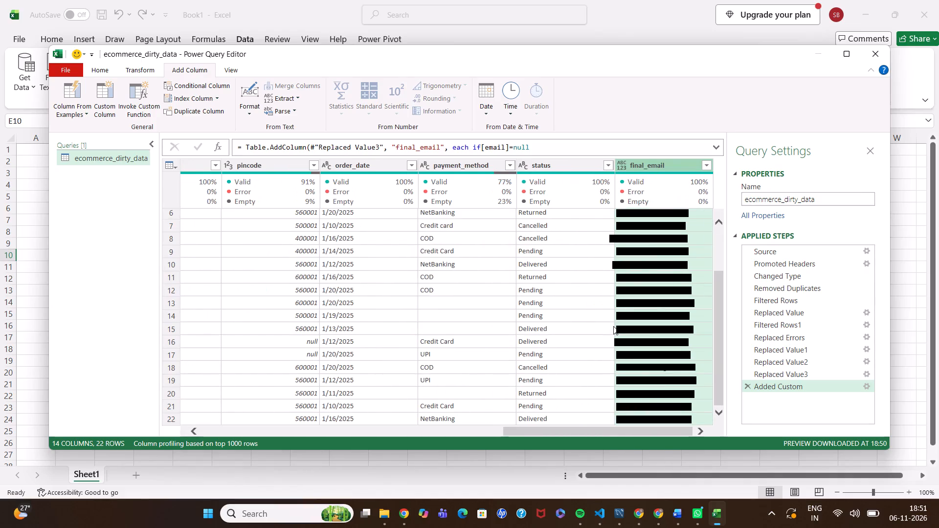
pyautogui.scroll(-2, 677, 321)
pyautogui.scroll(3, 677, 321)
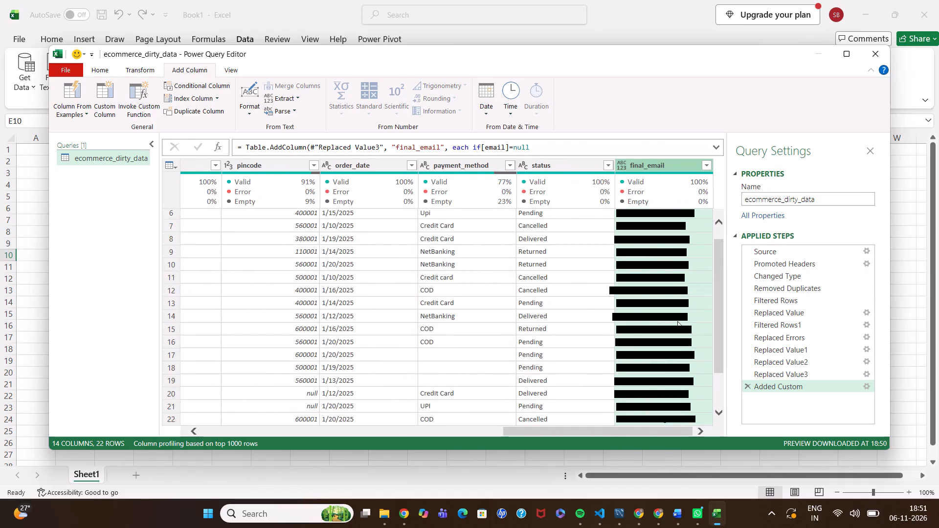
pyautogui.hscroll(1, 424, 204)
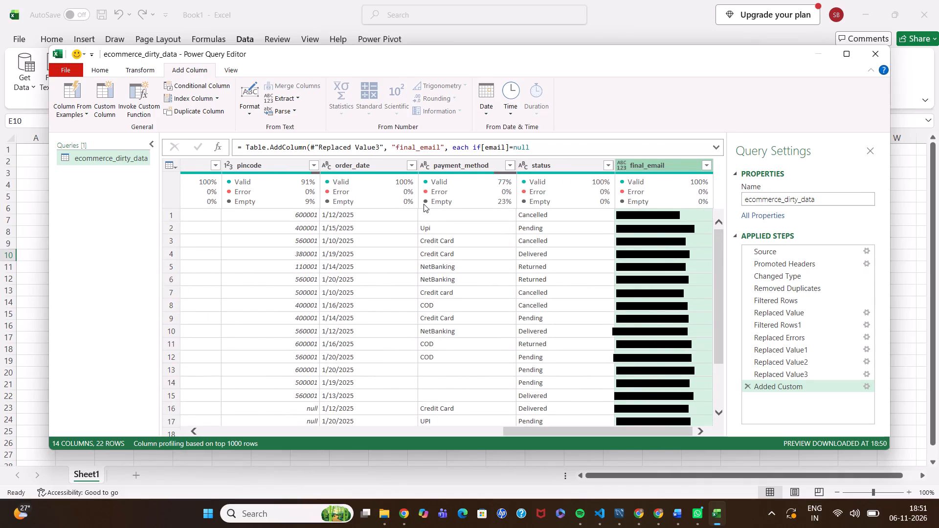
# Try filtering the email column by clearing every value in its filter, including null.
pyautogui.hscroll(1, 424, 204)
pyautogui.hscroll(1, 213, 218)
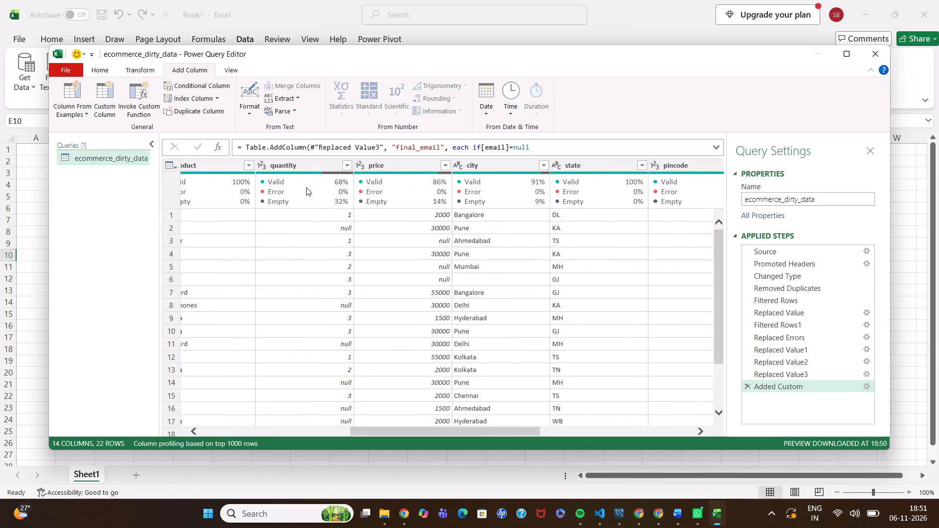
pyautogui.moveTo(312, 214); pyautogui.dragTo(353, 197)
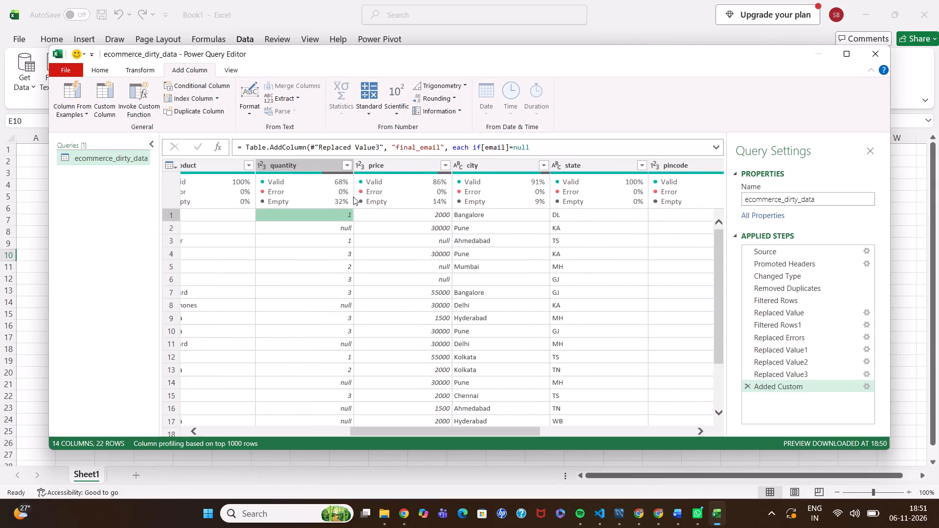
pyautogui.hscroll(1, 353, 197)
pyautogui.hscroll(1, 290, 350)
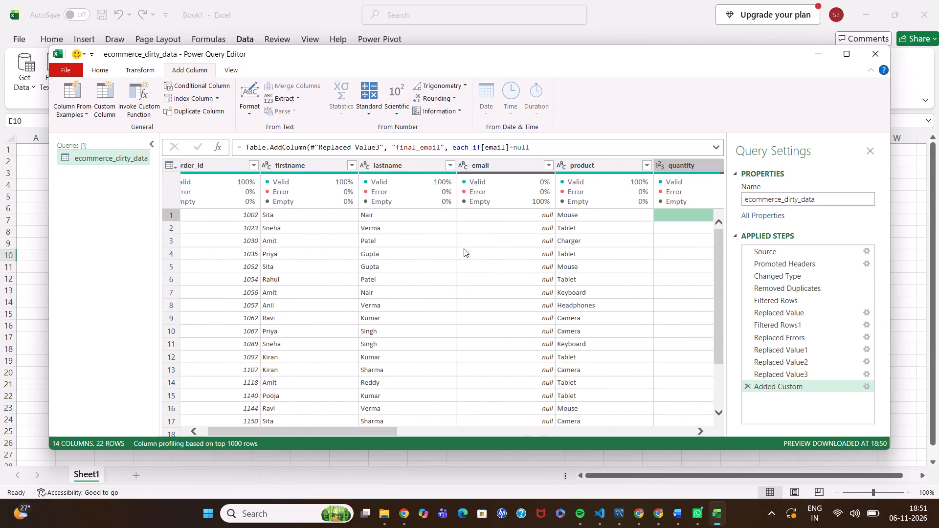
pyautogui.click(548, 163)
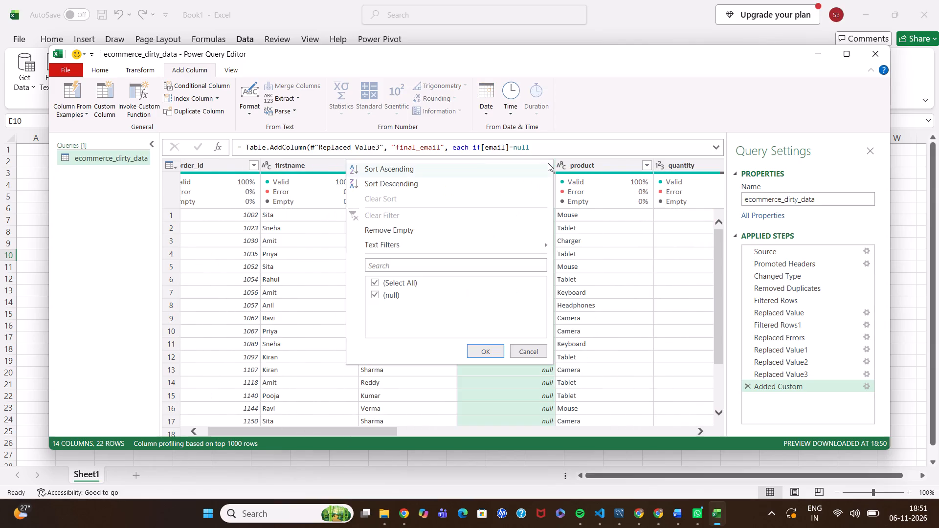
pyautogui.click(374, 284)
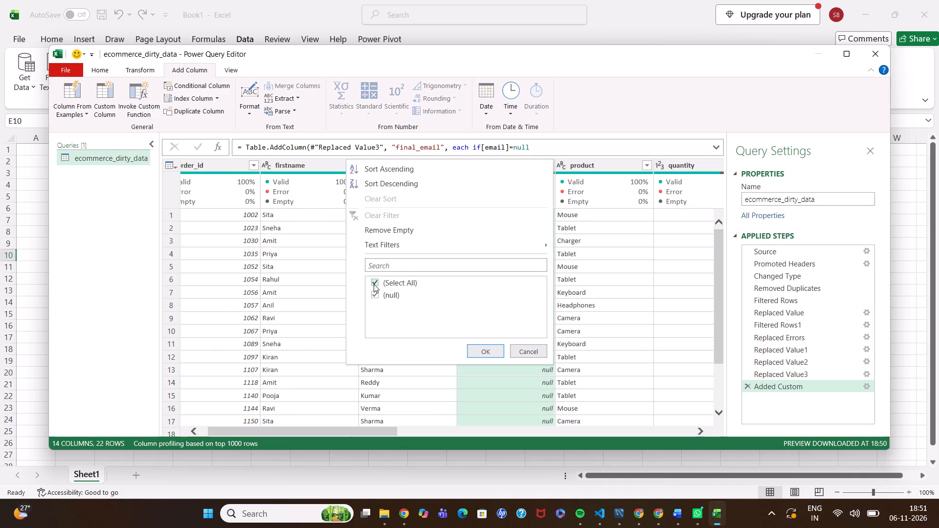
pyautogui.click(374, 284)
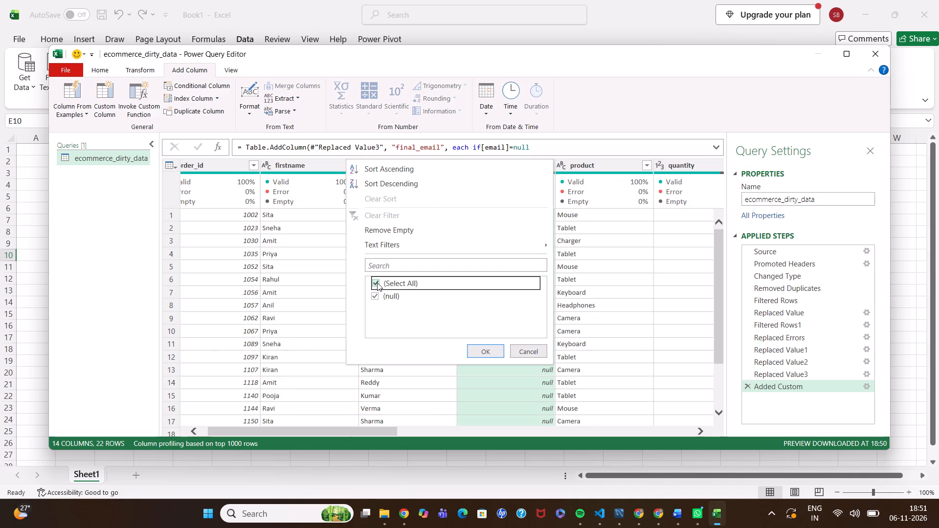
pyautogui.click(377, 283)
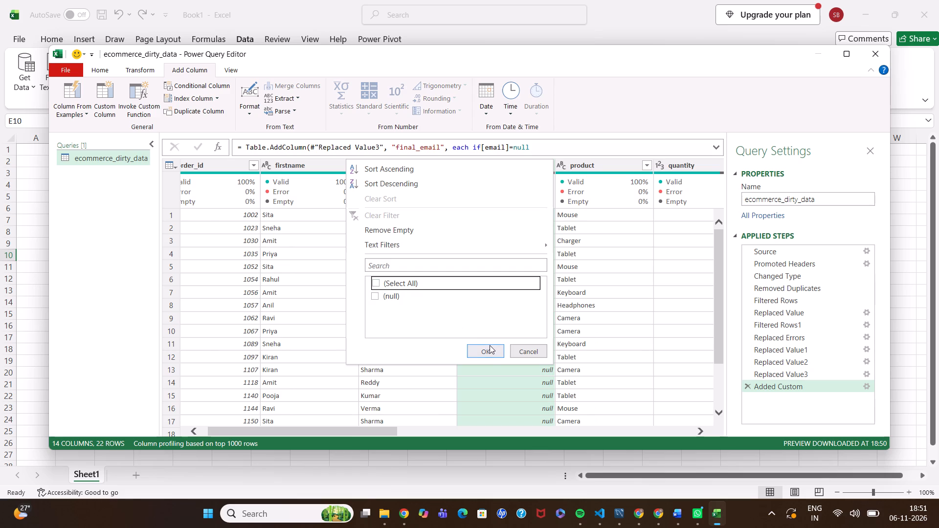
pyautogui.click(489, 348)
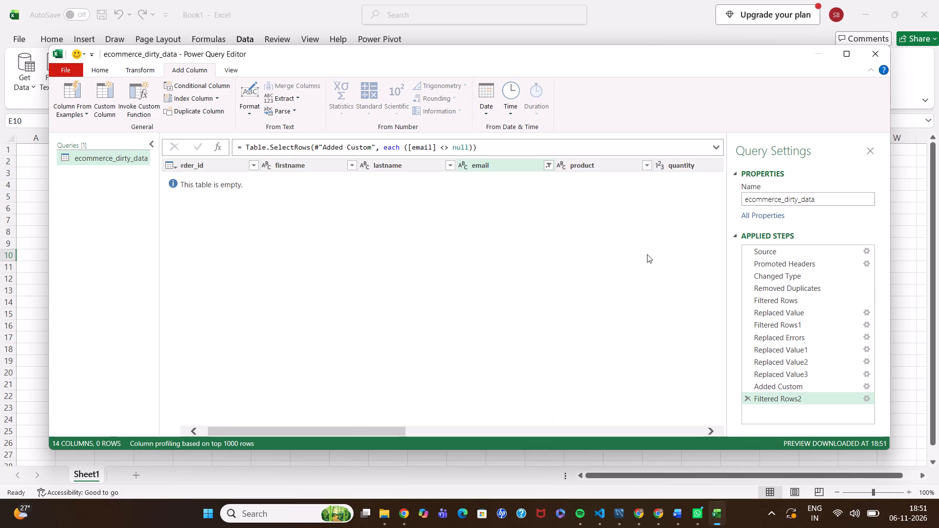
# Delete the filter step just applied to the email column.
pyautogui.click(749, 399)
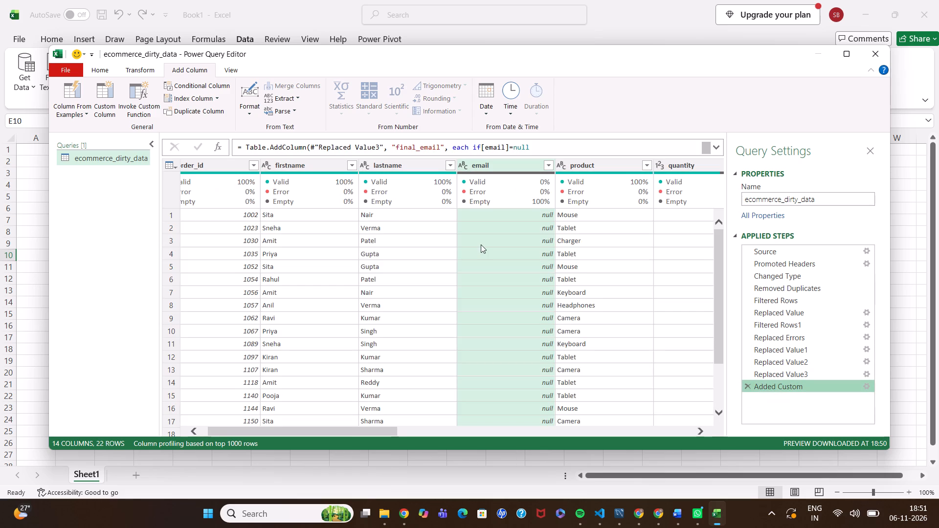
# Delete the earlier Filtered Rows1 step from the query's applied steps.
pyautogui.scroll(-14, 492, 281)
pyautogui.scroll(7, 492, 281)
pyautogui.click(547, 165)
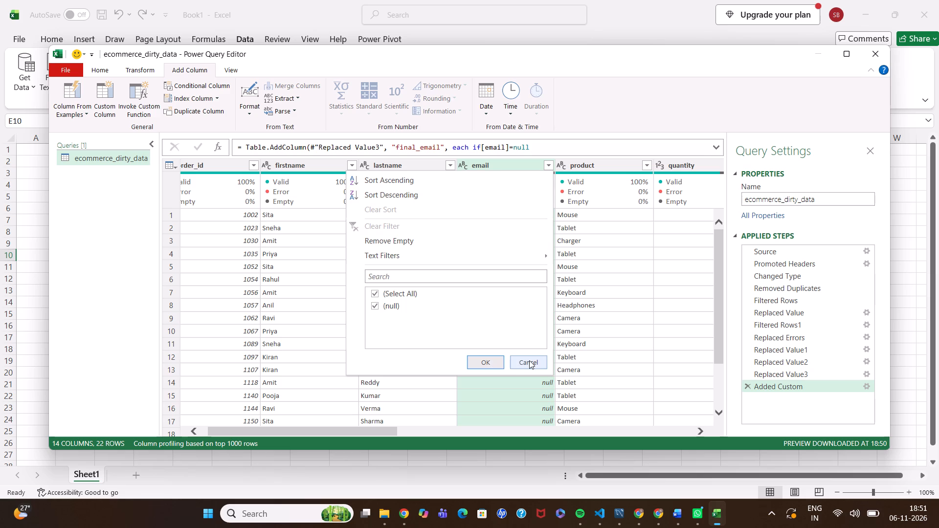
pyautogui.click(748, 324)
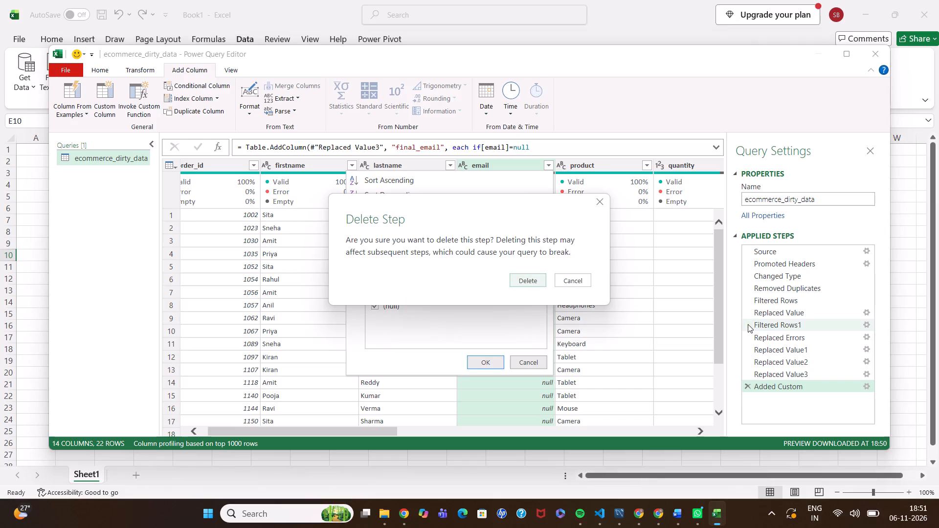
pyautogui.click(533, 281)
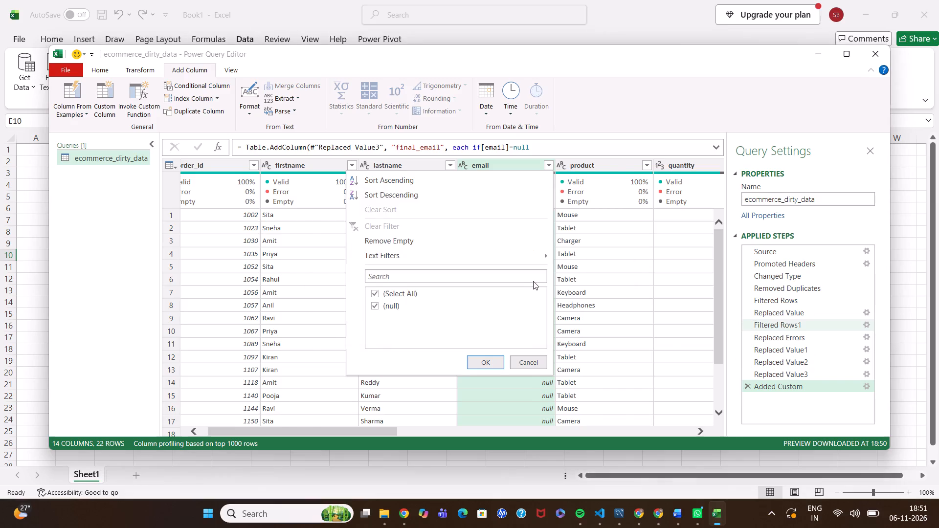
# Examine the final_email column across all rows of the unfiltered table and compare it with the original email column.
pyautogui.scroll(3, 502, 264)
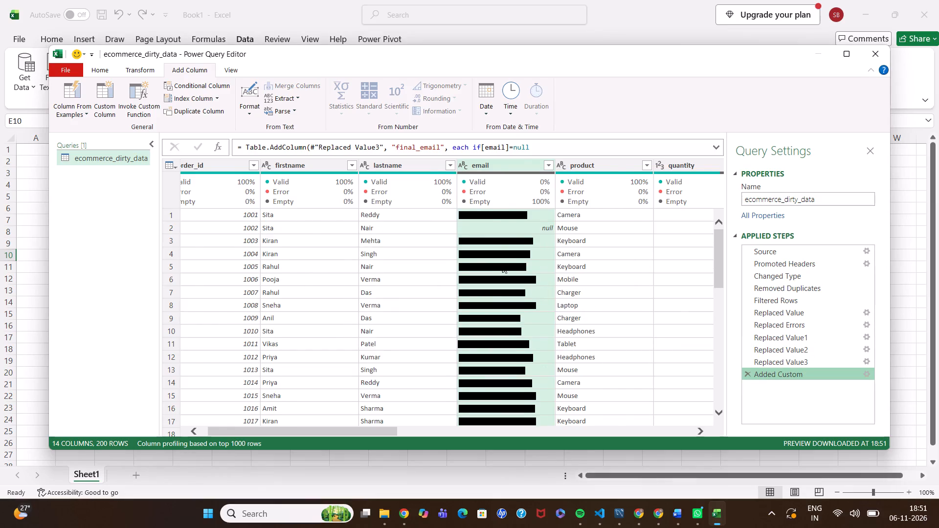
pyautogui.hscroll(-5, 502, 264)
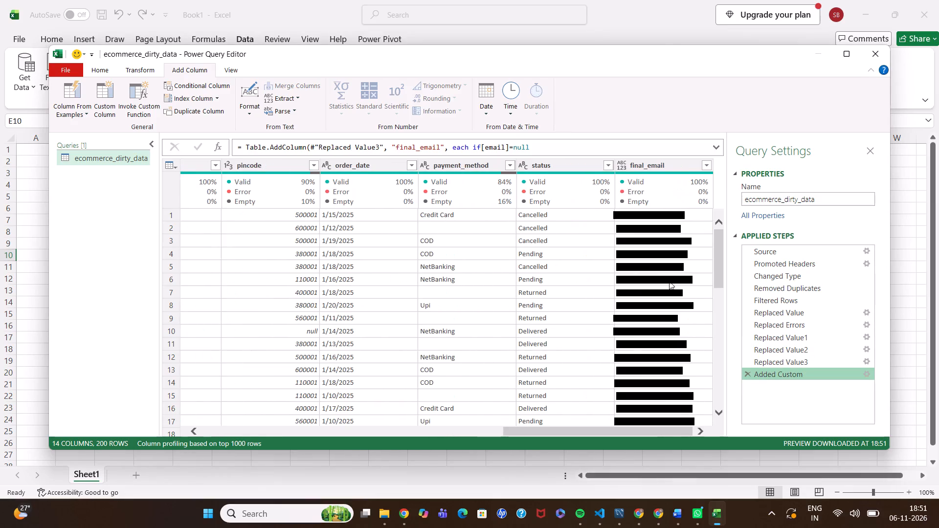
pyautogui.scroll(-20, 676, 287)
pyautogui.scroll(-10, 676, 287)
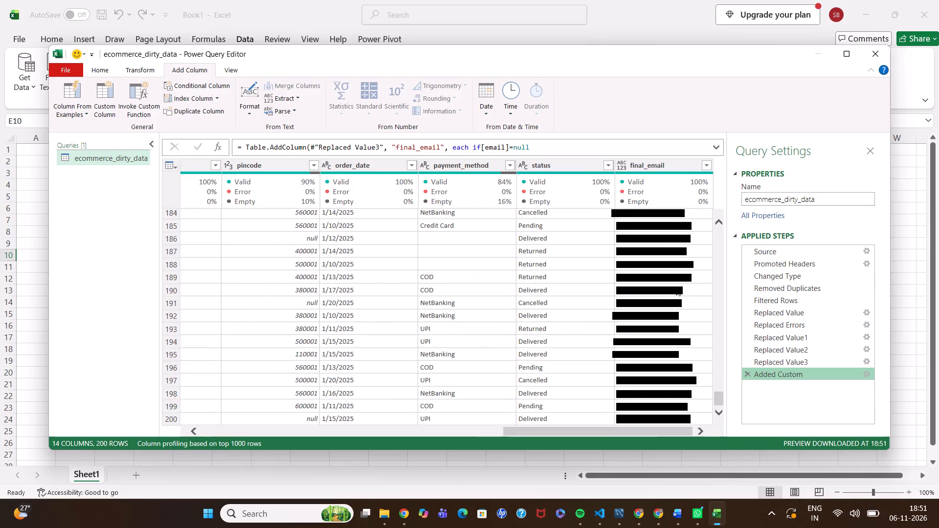
pyautogui.scroll(-14, 676, 287)
pyautogui.scroll(-12, 676, 287)
pyautogui.scroll(20, 676, 287)
pyautogui.scroll(20, 676, 287)
pyautogui.scroll(20, 676, 287)
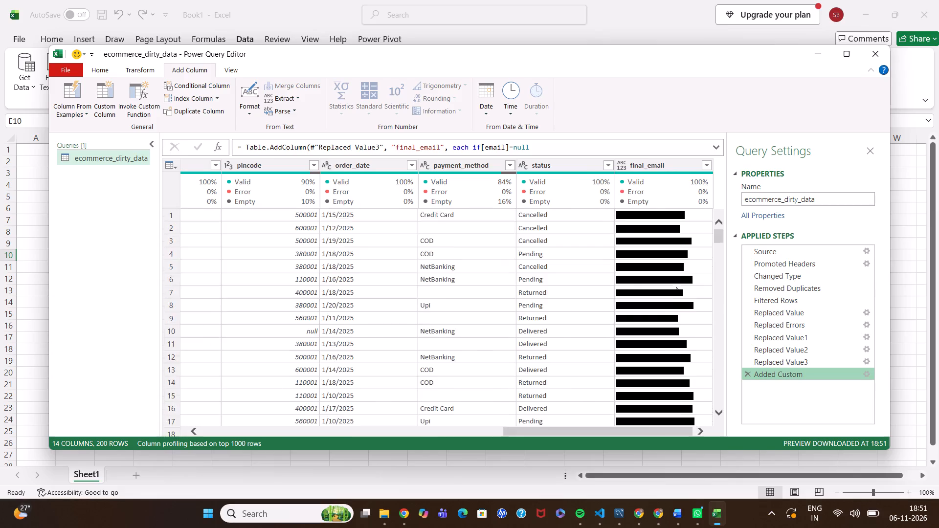
pyautogui.scroll(20, 676, 287)
pyautogui.scroll(20, 676, 287)
pyautogui.scroll(20, 676, 287)
pyautogui.scroll(-20, 676, 287)
pyautogui.scroll(-13, 676, 287)
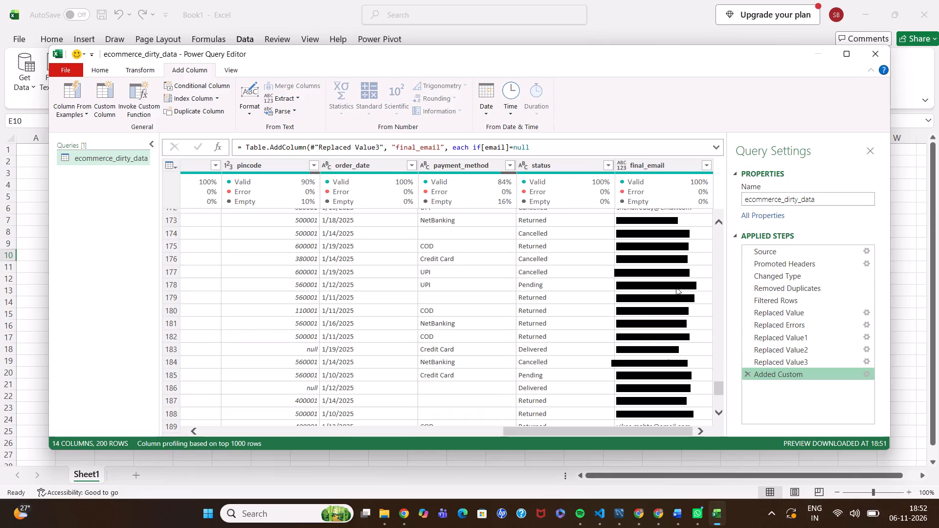
pyautogui.scroll(20, 676, 287)
pyautogui.scroll(1, 676, 287)
pyautogui.scroll(20, 676, 287)
pyautogui.scroll(20, 676, 287)
pyautogui.scroll(20, 676, 287)
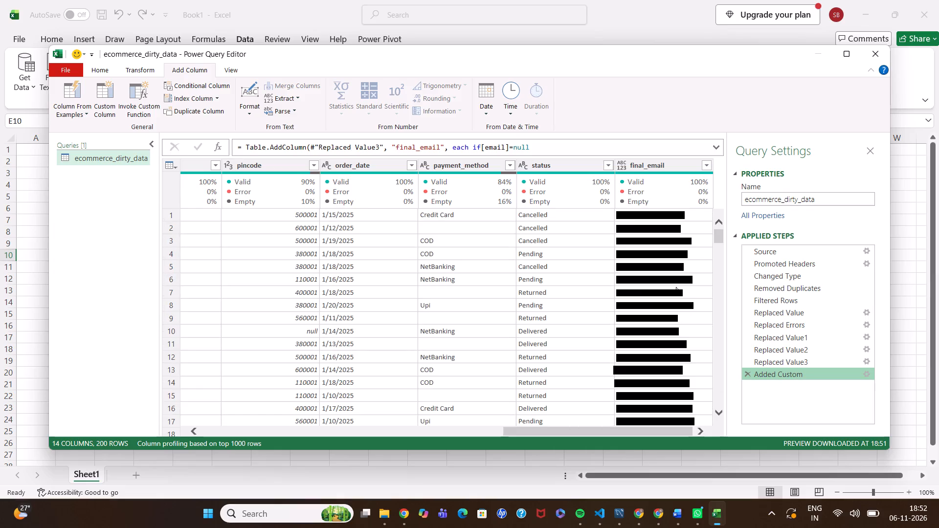
pyautogui.hscroll(7, 443, 308)
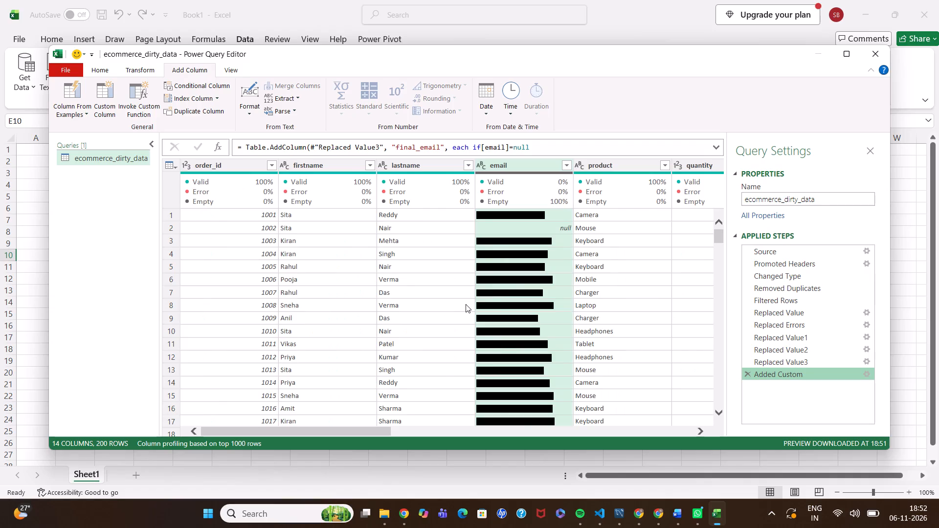
pyautogui.hscroll(-3, 466, 304)
pyautogui.hscroll(6, 466, 304)
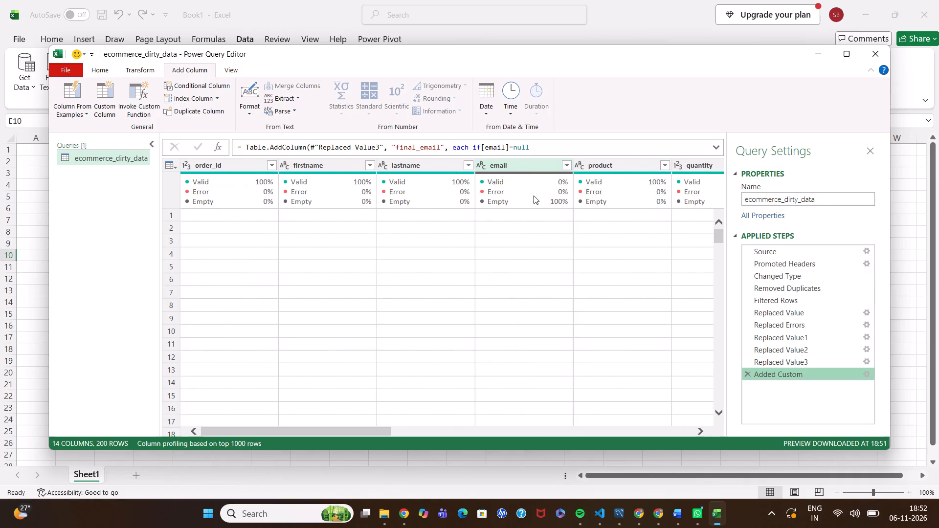
# Remove the original email column from the table.
pyautogui.click(513, 164)
pyautogui.rightClick(513, 164)
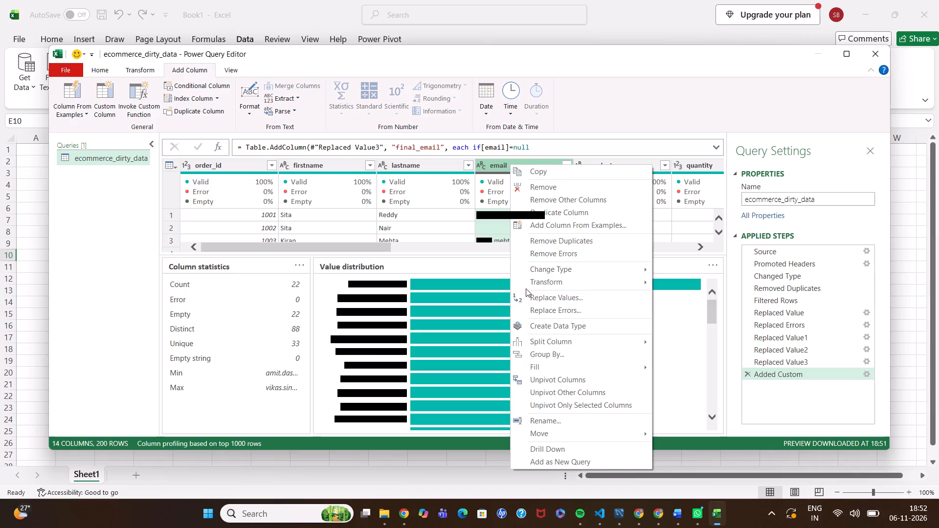
pyautogui.click(541, 186)
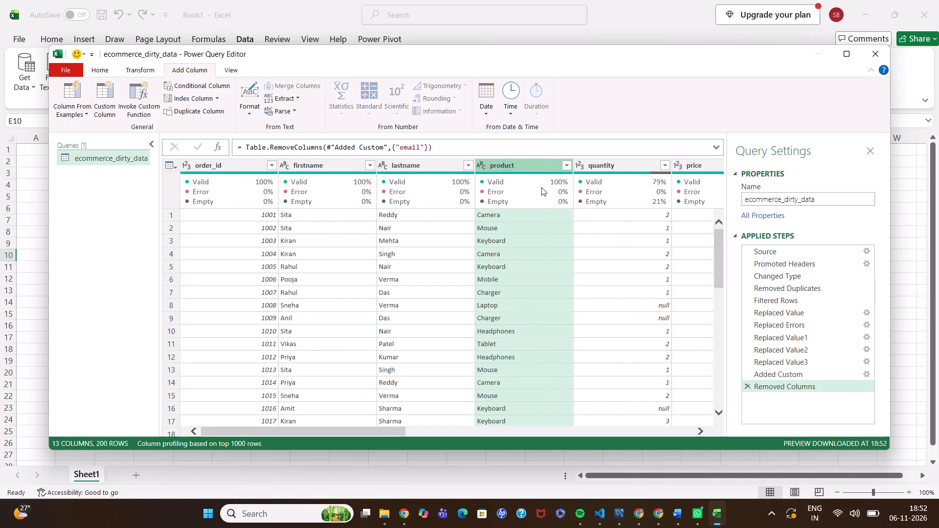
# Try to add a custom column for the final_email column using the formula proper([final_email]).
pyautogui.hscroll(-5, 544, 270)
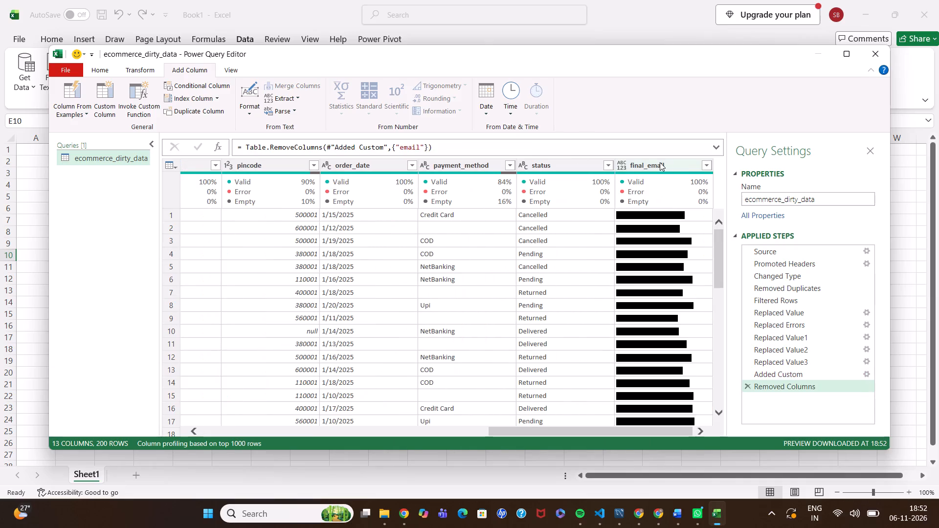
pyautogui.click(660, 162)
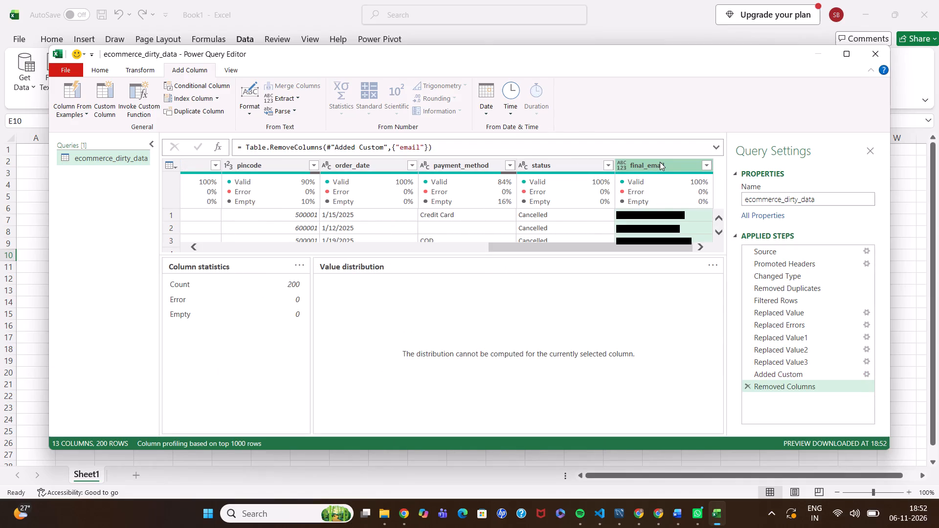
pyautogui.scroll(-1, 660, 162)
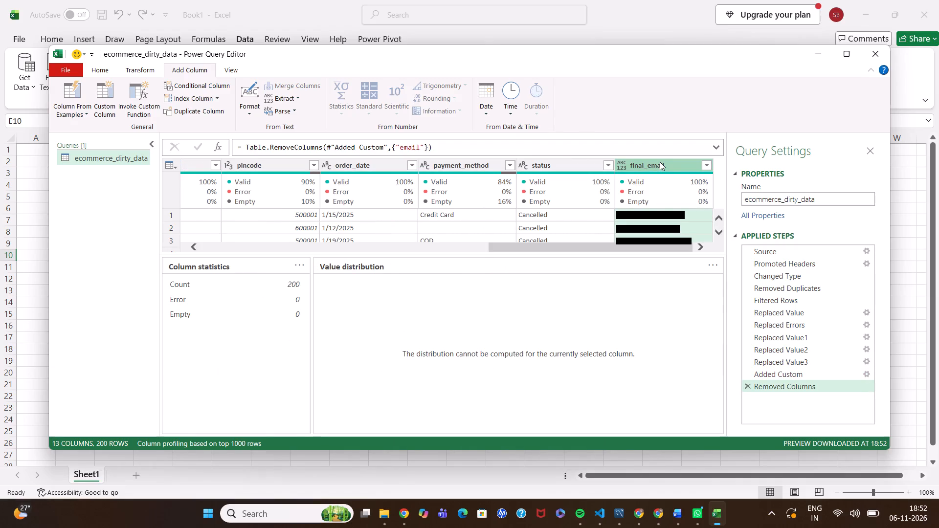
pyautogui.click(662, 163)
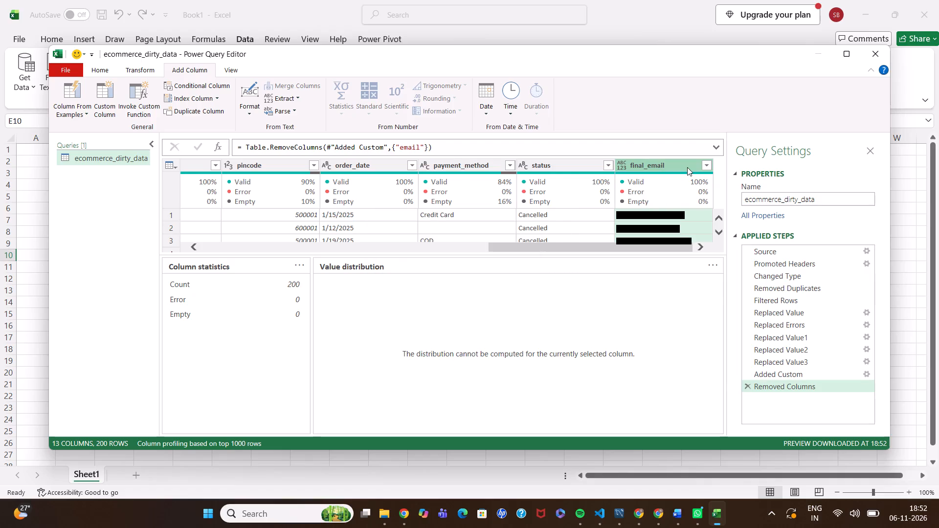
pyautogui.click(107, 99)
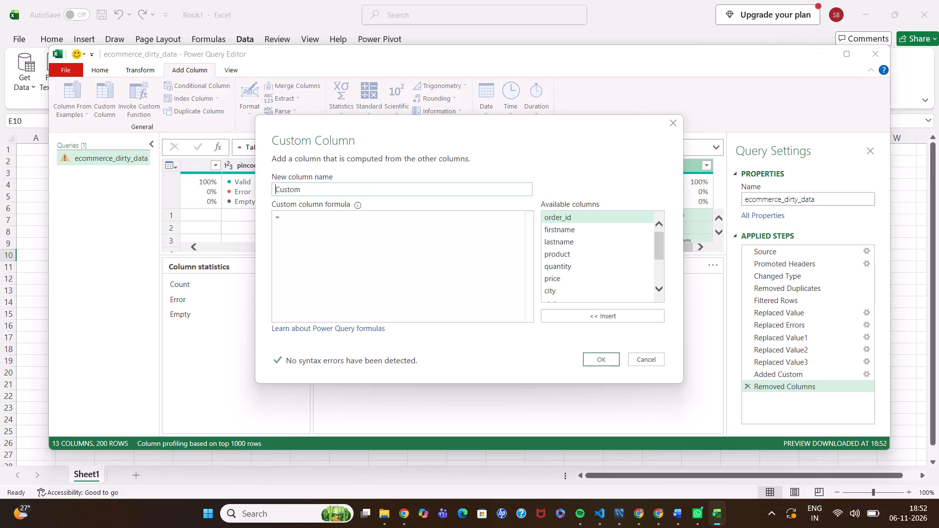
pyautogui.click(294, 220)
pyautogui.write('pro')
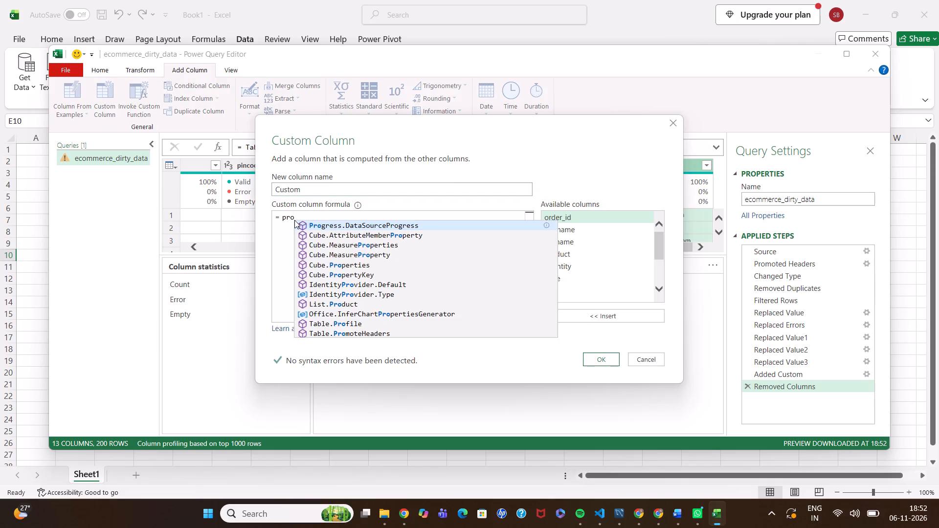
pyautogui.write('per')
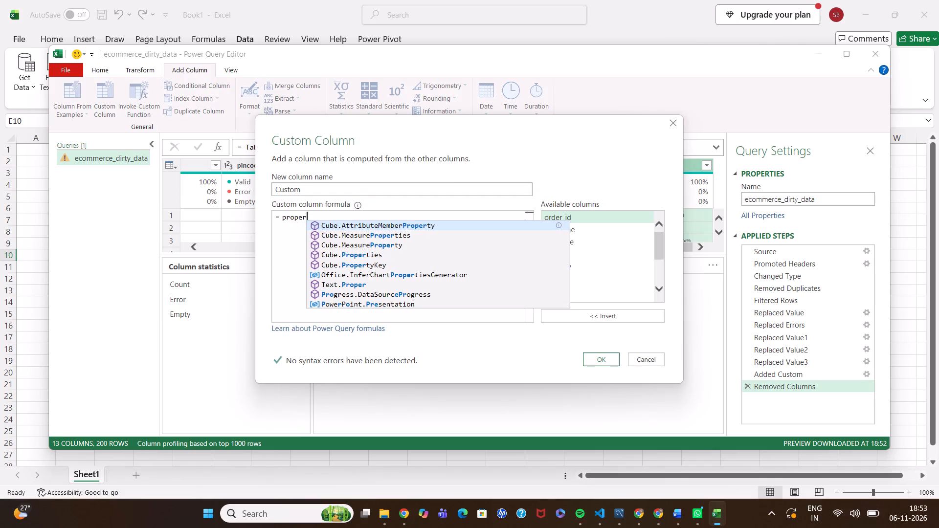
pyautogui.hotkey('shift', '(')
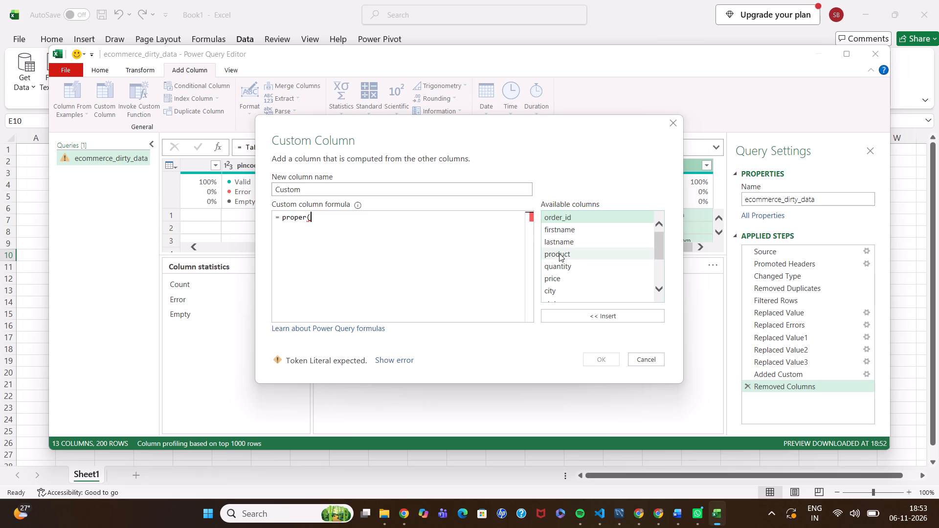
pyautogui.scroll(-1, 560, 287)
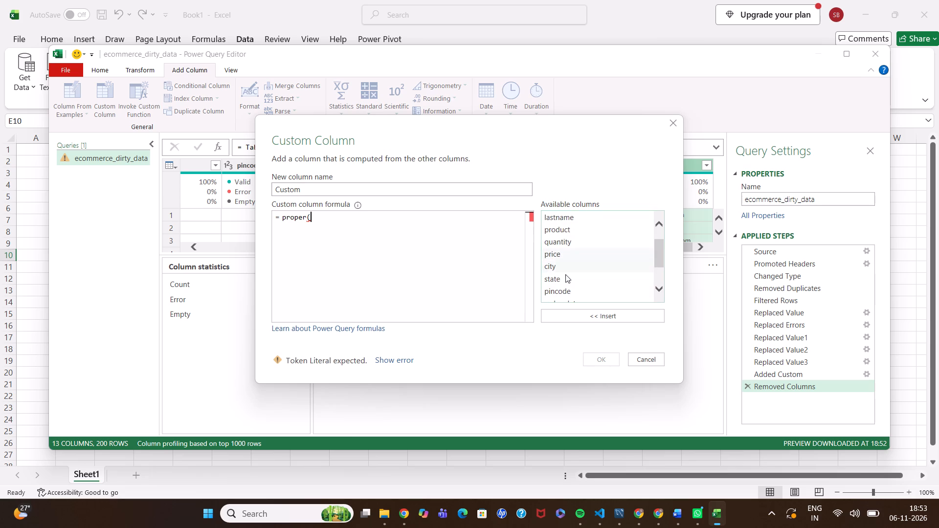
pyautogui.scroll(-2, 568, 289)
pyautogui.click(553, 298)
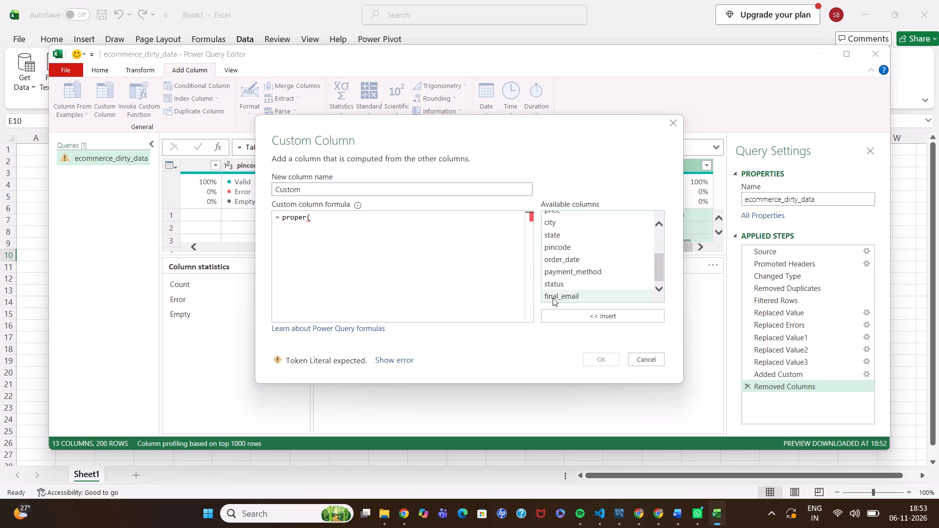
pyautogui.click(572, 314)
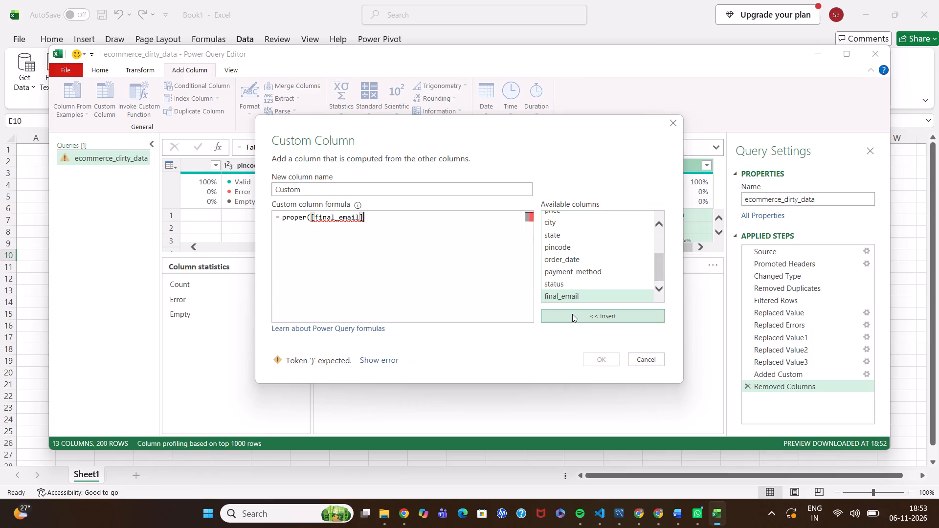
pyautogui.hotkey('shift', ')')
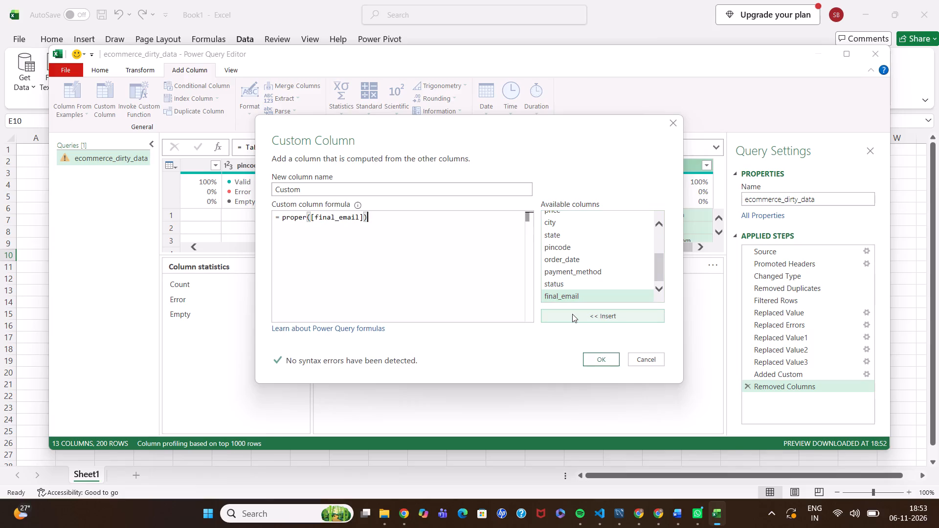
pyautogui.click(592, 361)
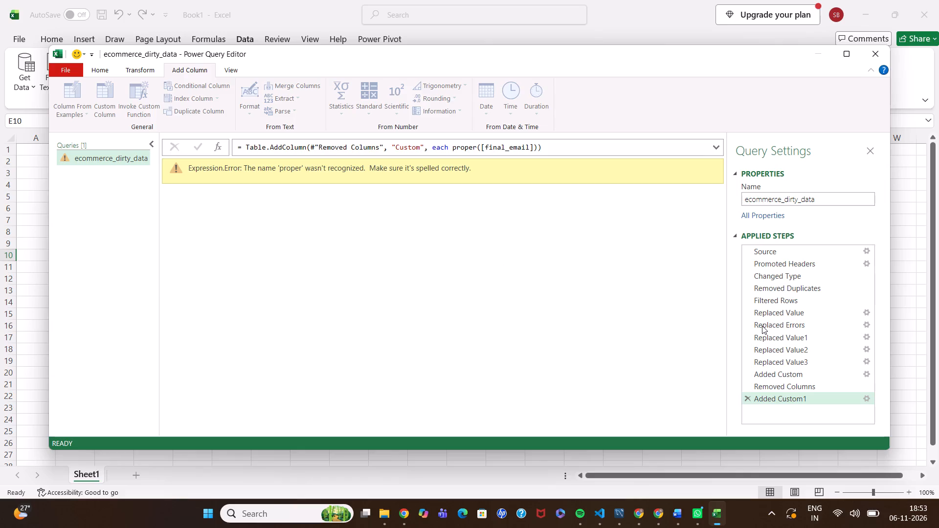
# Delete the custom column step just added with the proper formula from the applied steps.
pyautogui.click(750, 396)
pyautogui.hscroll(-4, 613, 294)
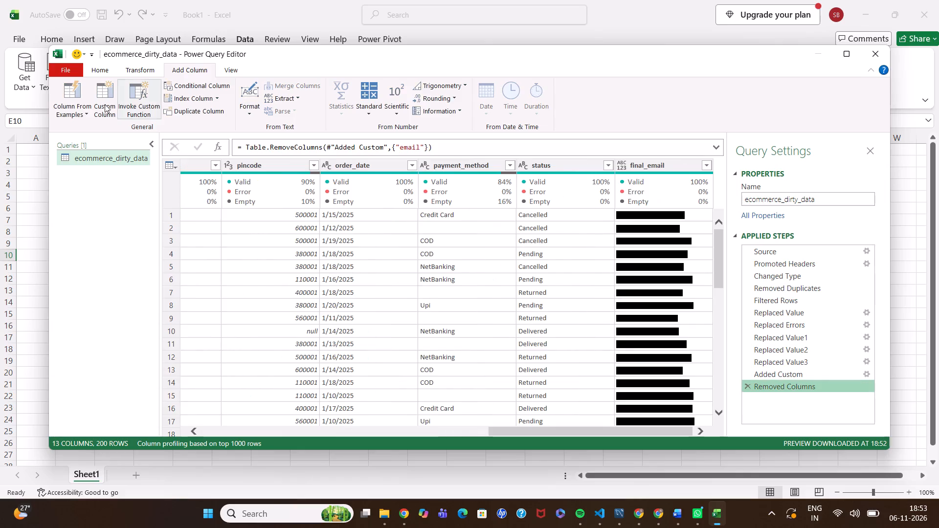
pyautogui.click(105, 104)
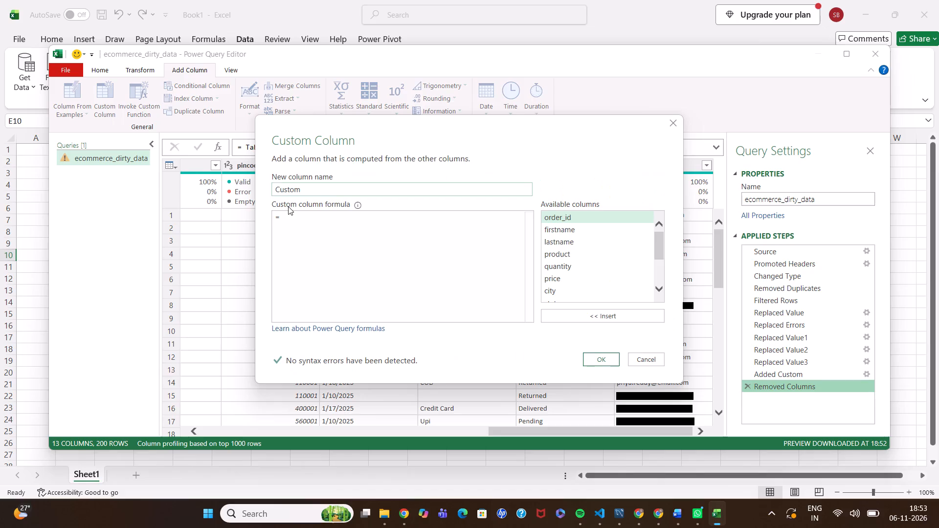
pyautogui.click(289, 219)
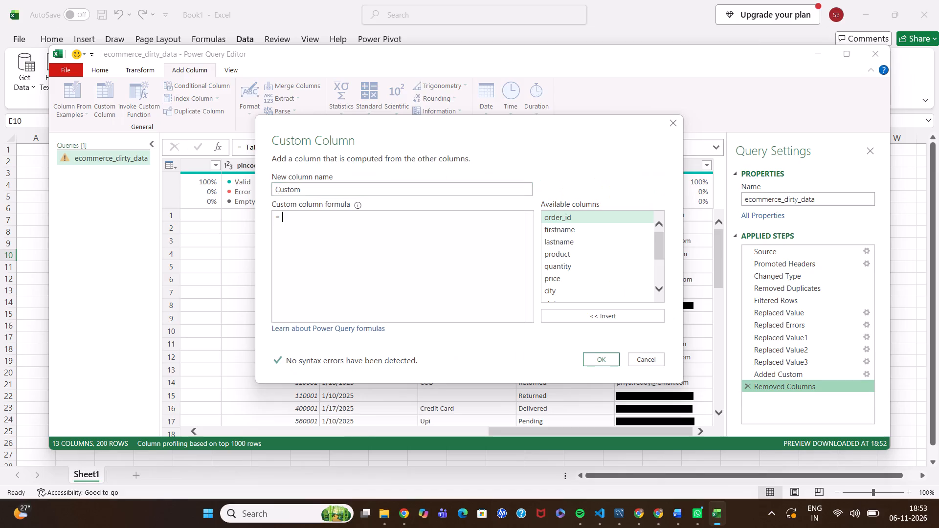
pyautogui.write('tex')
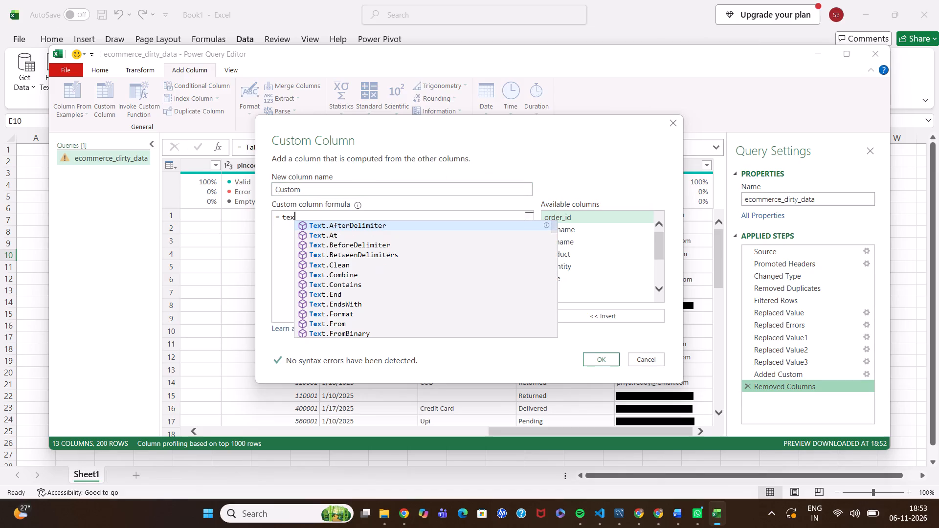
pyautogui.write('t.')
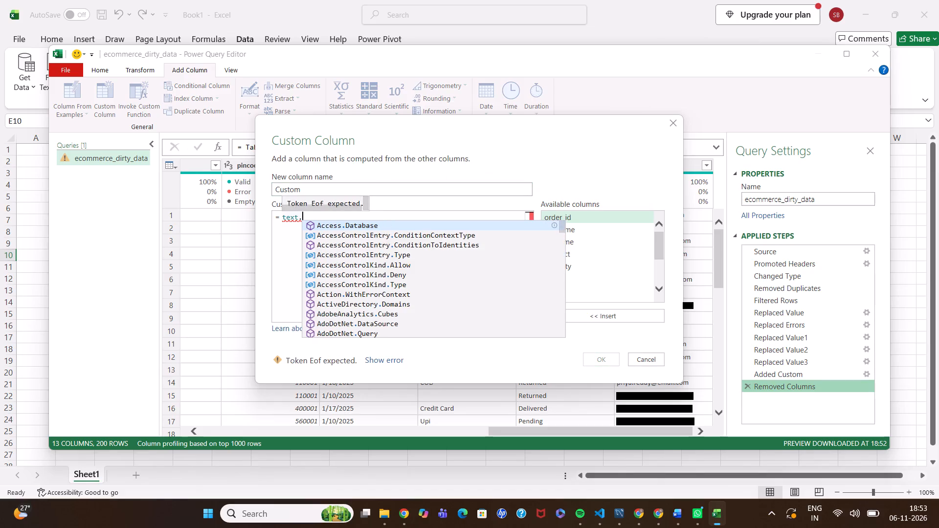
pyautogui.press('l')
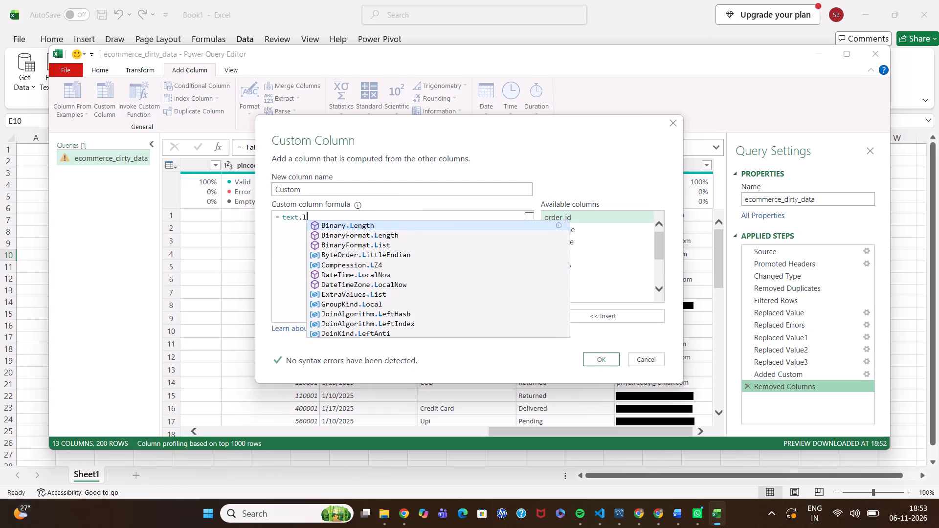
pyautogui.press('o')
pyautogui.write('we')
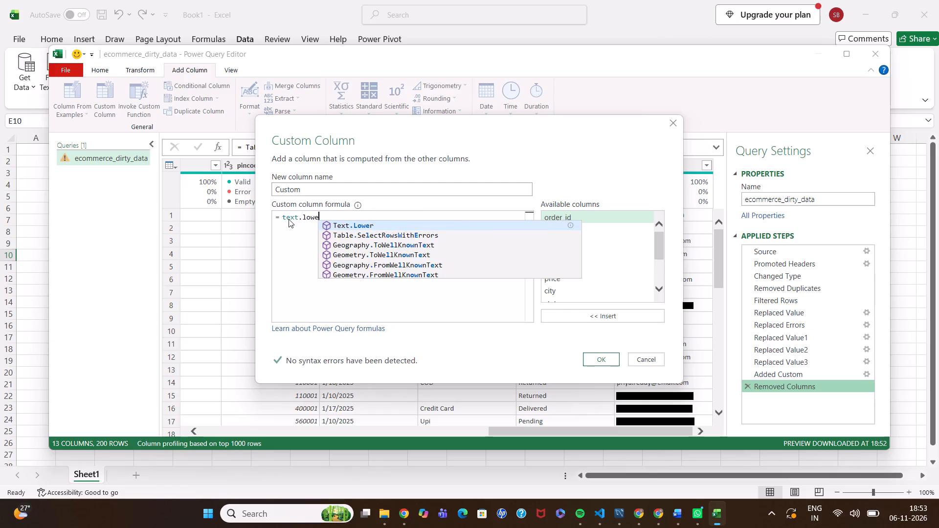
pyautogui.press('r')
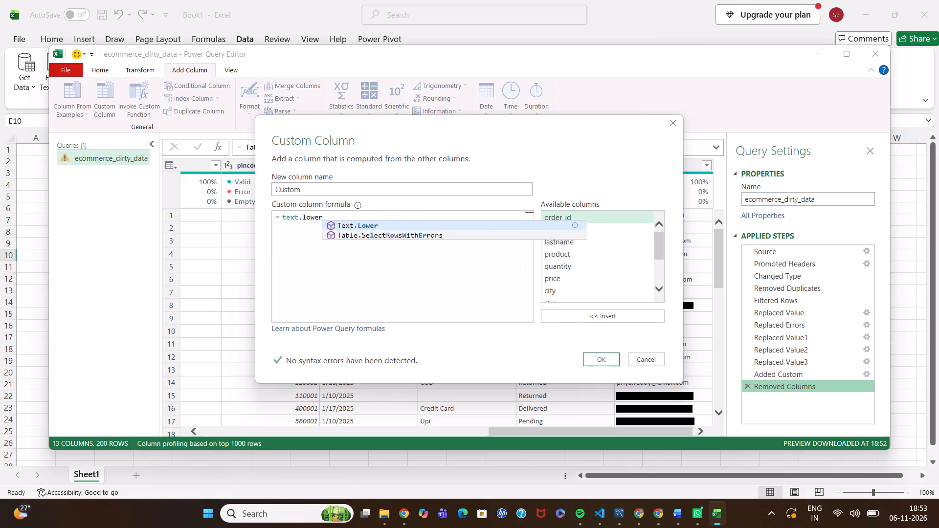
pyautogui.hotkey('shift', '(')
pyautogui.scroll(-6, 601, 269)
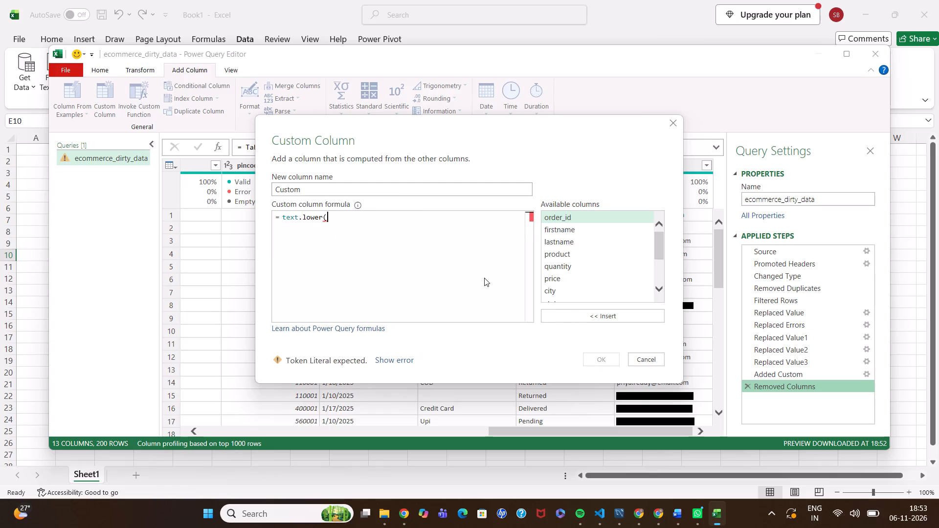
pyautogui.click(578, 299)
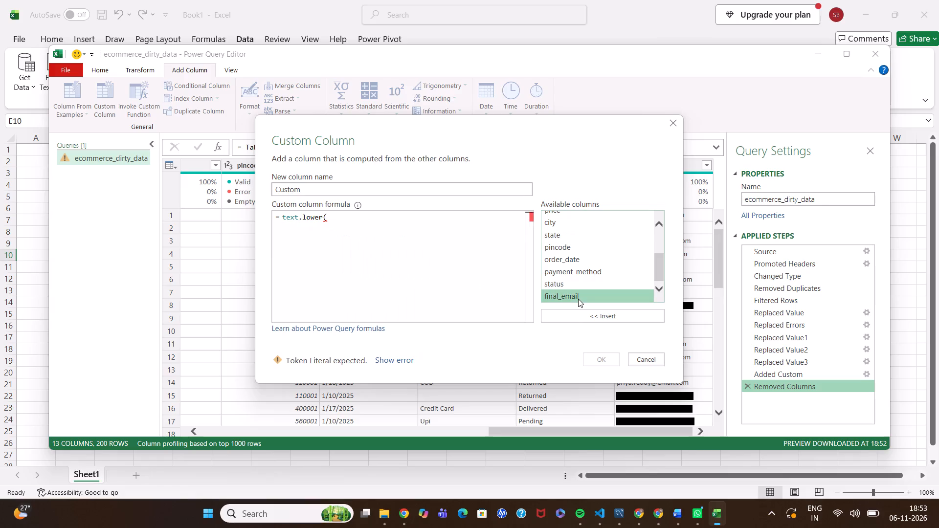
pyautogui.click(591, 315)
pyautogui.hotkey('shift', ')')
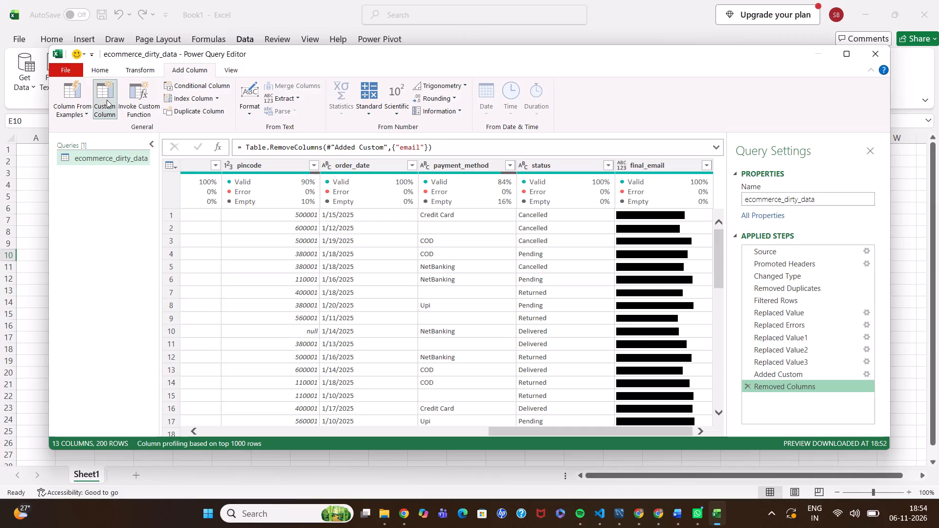
pyautogui.click(286, 220)
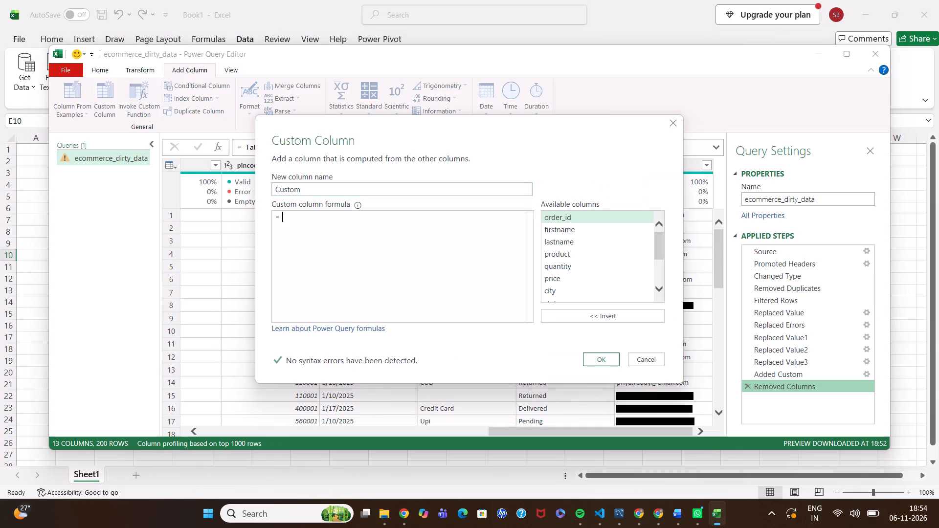
pyautogui.hotkey('shift', 't')
pyautogui.press('e')
pyautogui.press('e')
pyautogui.press('BackSpace')
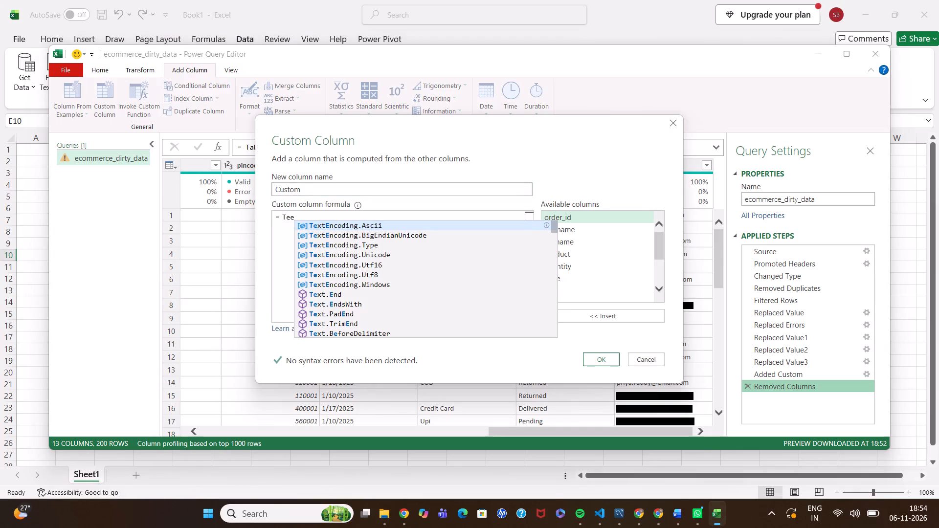
pyautogui.write('xt')
pyautogui.press('.')
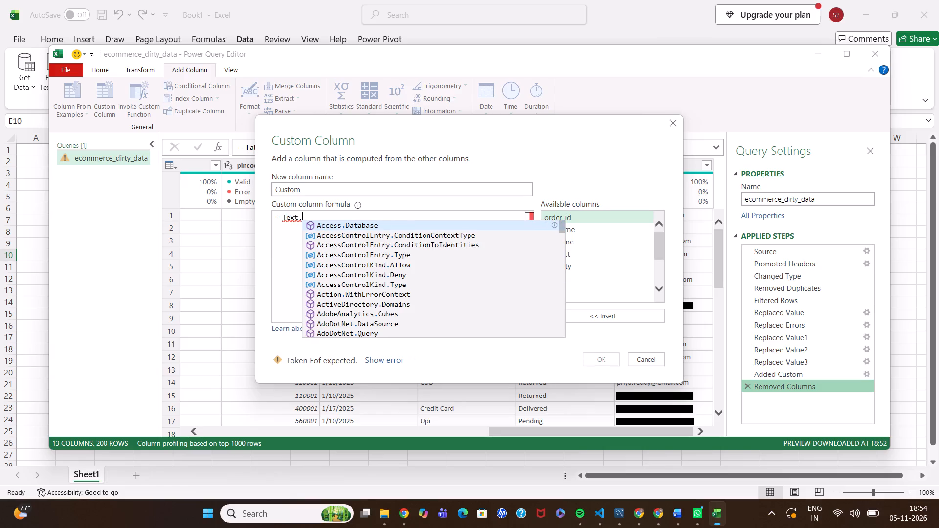
pyautogui.write('Lo')
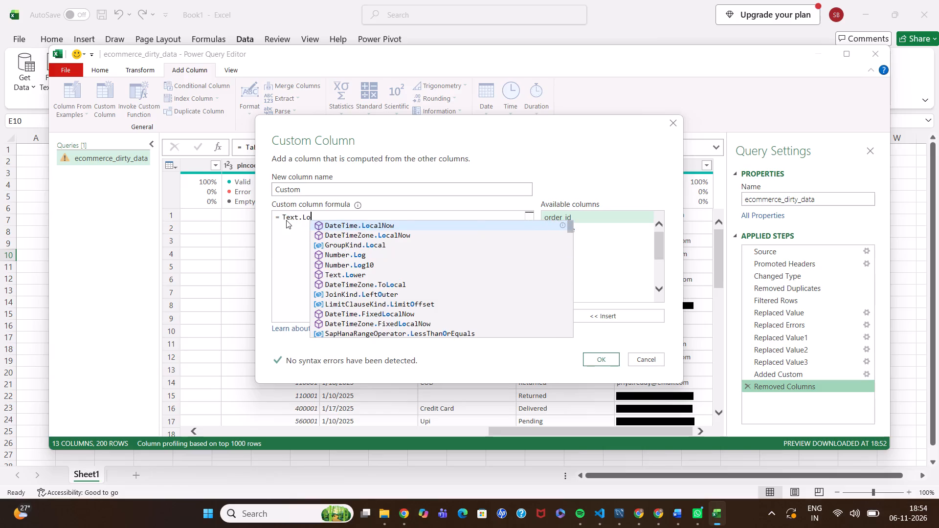
pyautogui.write('wer')
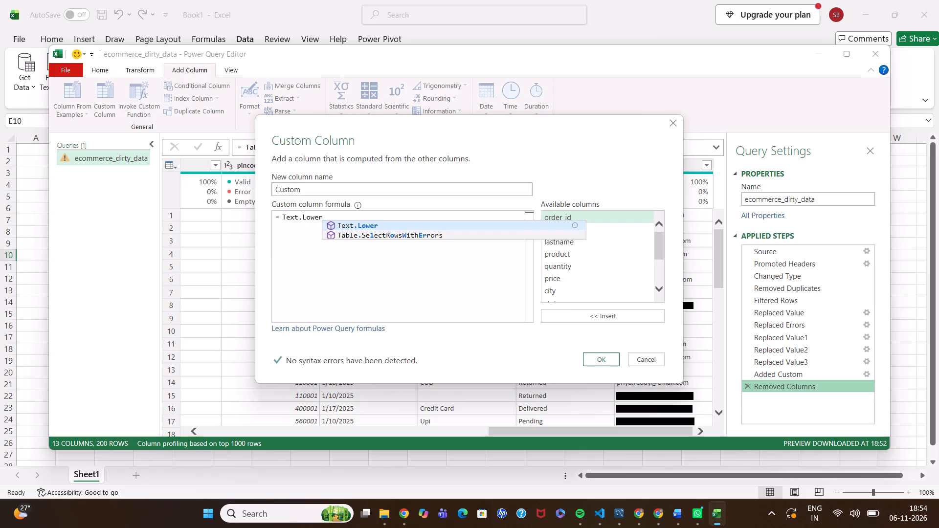
pyautogui.click(360, 224)
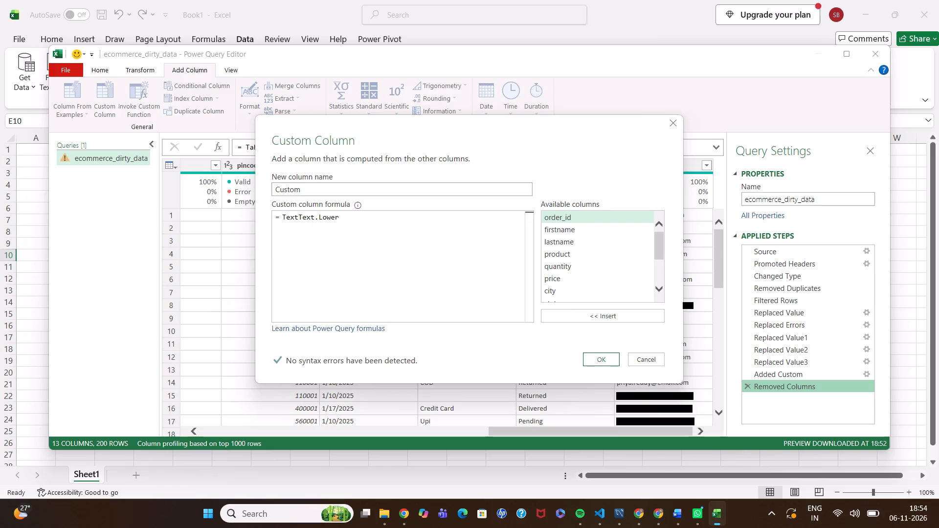
pyautogui.click(298, 217)
pyautogui.press('BackSpace')
pyautogui.press('BackSpace')
pyautogui.press('BackSpace')
pyautogui.press('BackSpace')
pyautogui.press('Right')
pyautogui.press('Right')
pyautogui.press('Right')
pyautogui.press('Right')
pyautogui.press('Right')
pyautogui.press('Right')
pyautogui.press('Right')
pyautogui.press('Right')
pyautogui.press('Right')
pyautogui.press('Right')
pyautogui.hotkey('shift', '(')
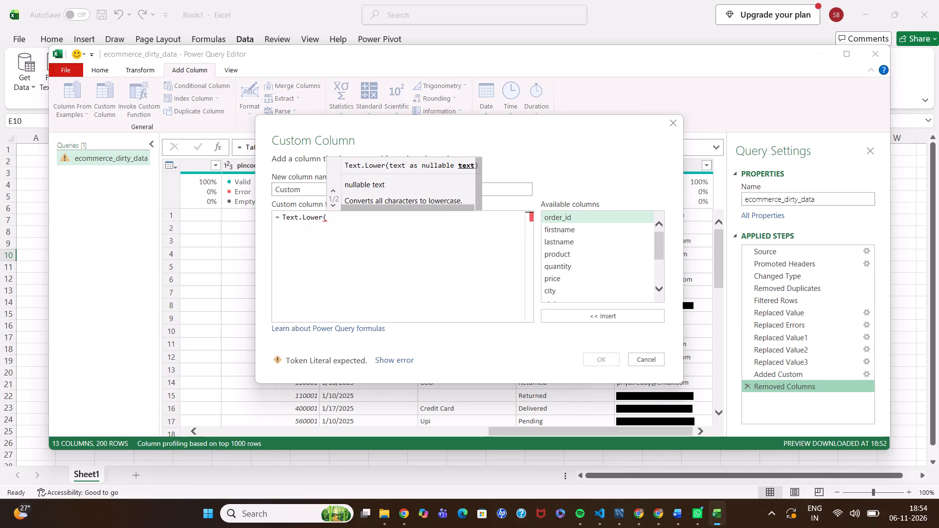
pyautogui.scroll(-8, 586, 289)
pyautogui.click(577, 301)
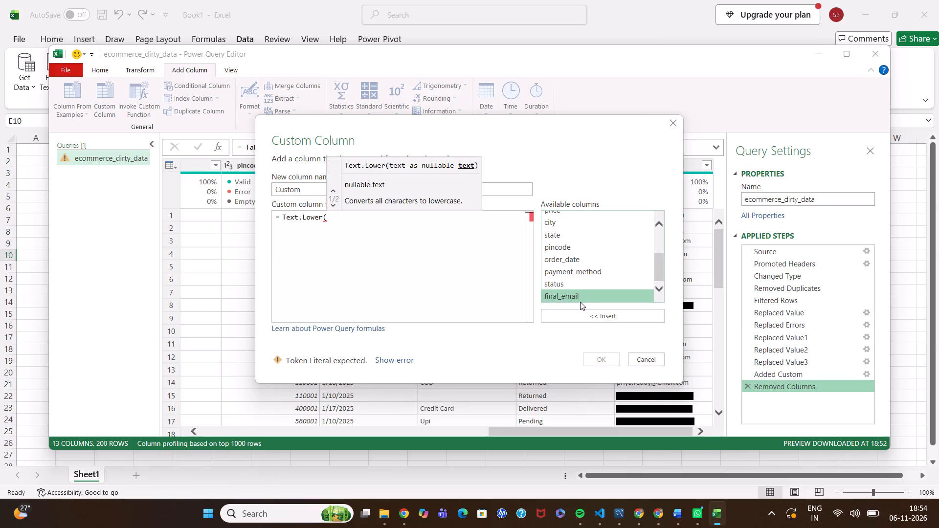
pyautogui.click(593, 313)
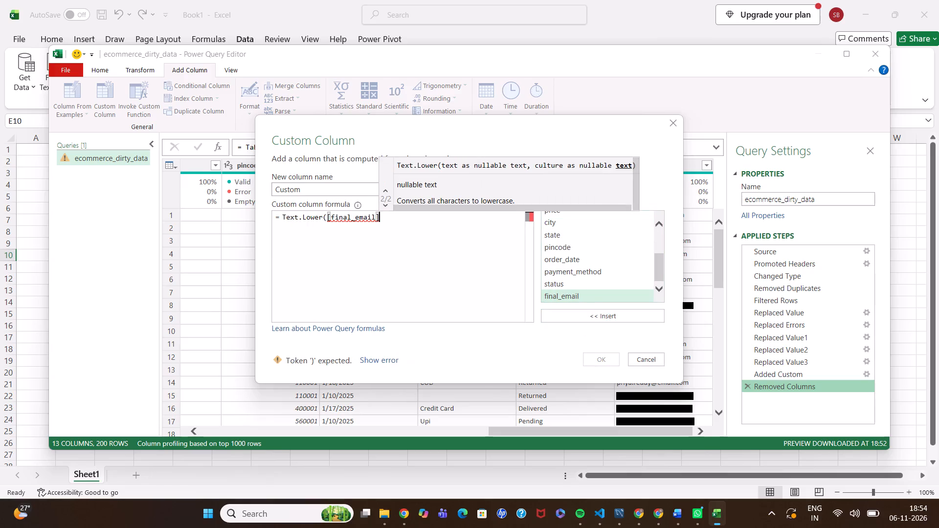
pyautogui.hotkey('shift', ')')
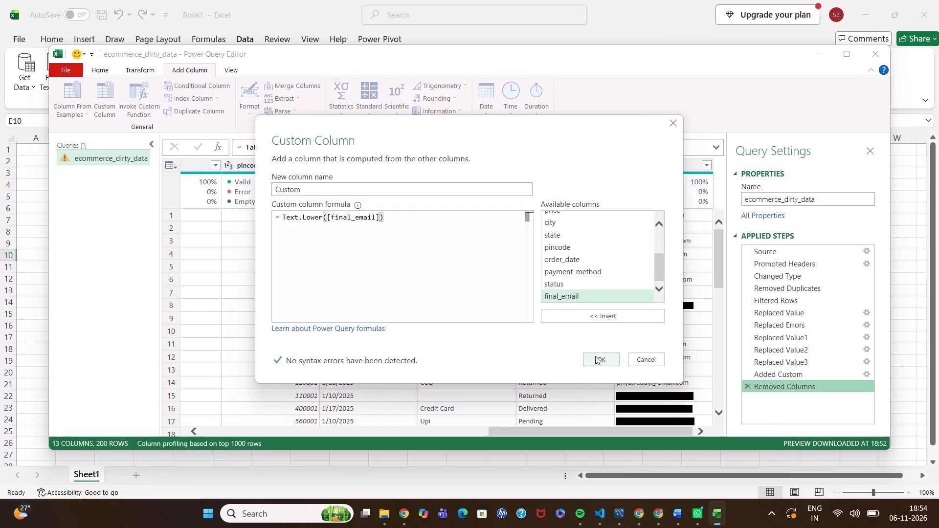
pyautogui.click(595, 356)
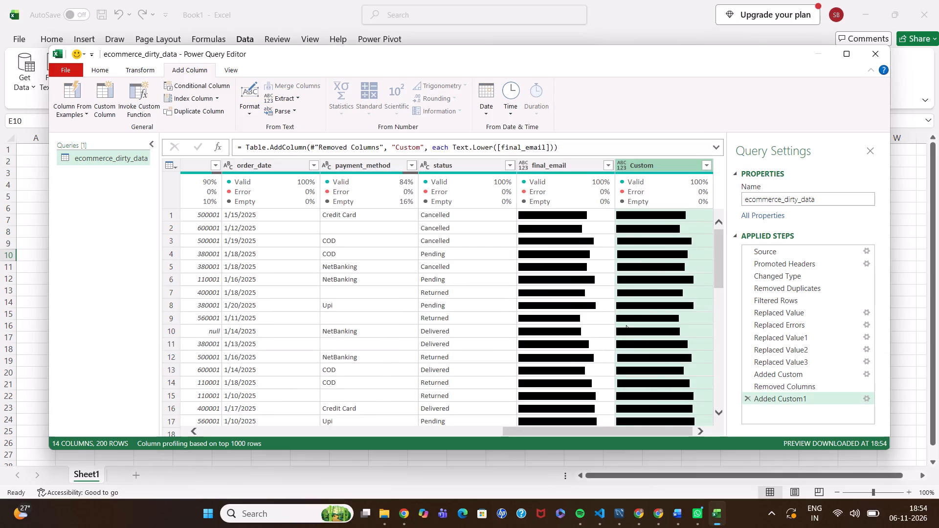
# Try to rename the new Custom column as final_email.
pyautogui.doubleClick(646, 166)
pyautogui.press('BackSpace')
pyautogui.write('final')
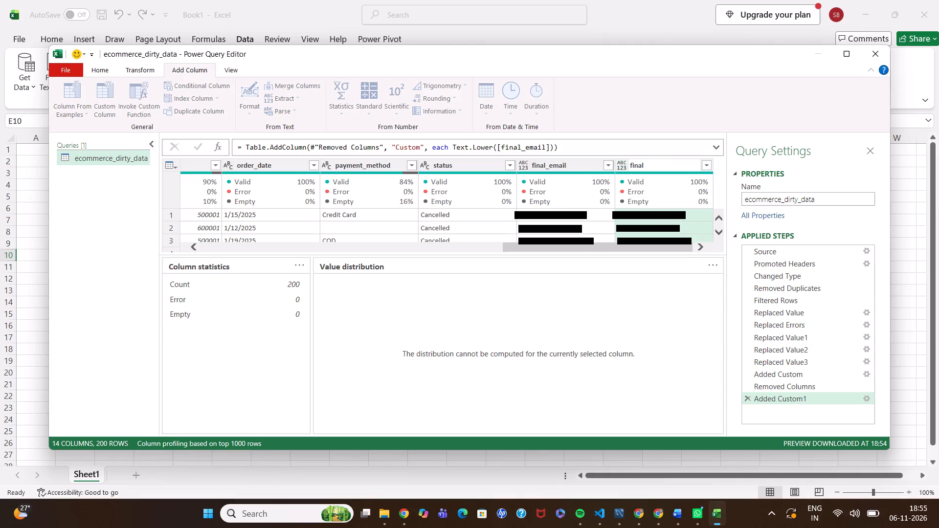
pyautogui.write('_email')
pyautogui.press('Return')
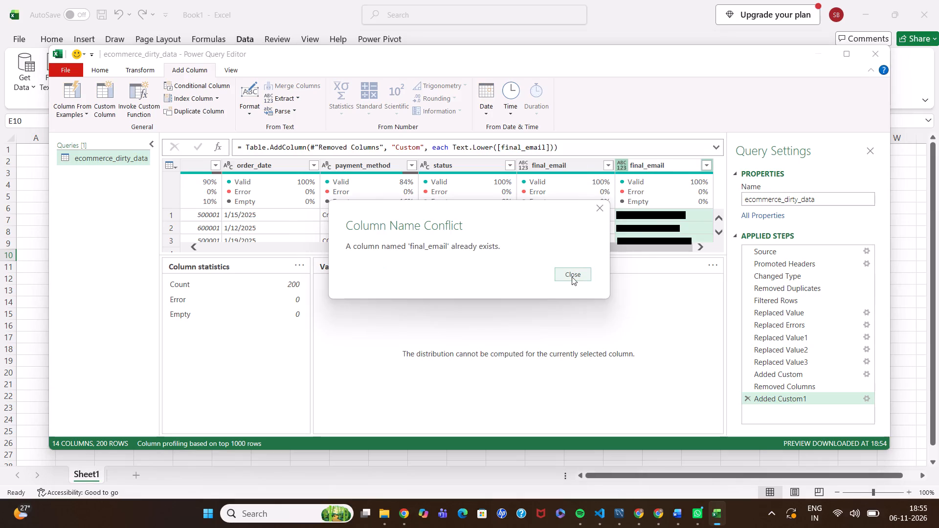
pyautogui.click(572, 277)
# Remove the original final_email column, keeping the lowercase Custom column.
pyautogui.click(556, 155)
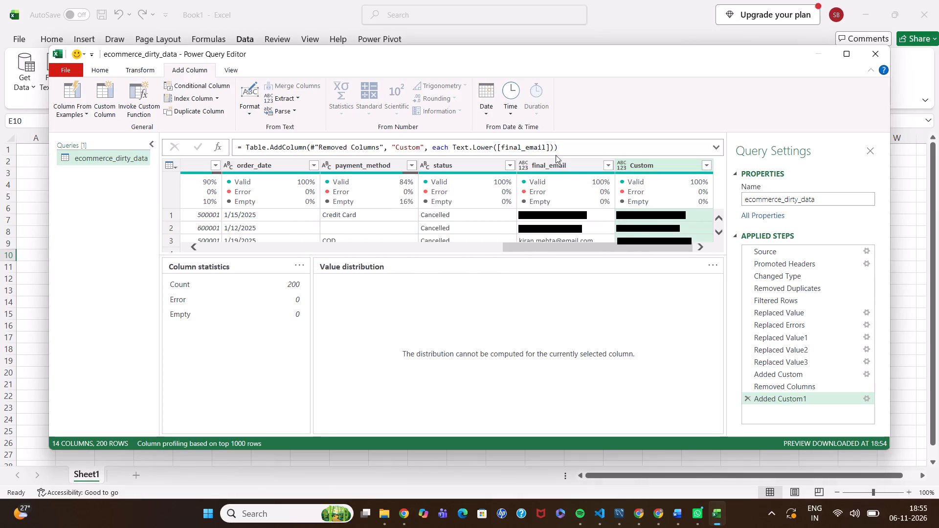
pyautogui.click(643, 164)
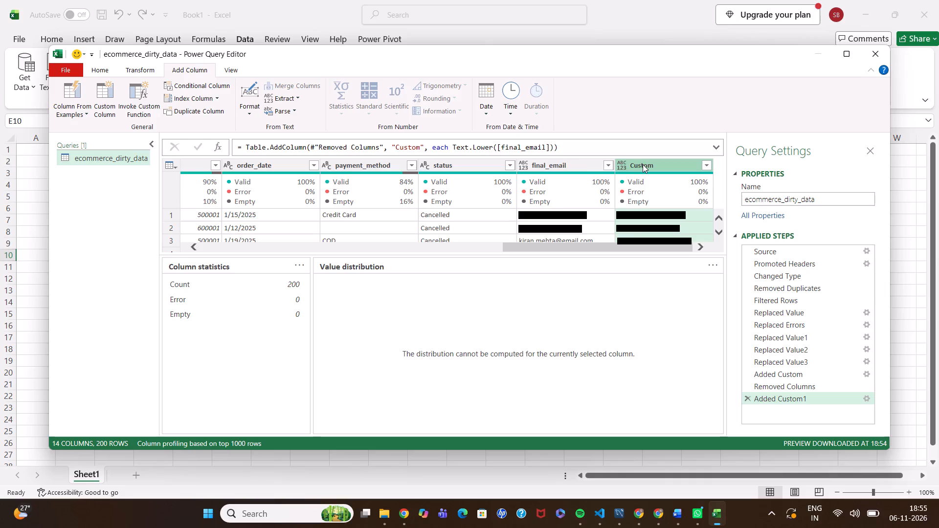
pyautogui.click(586, 165)
pyautogui.rightClick(586, 165)
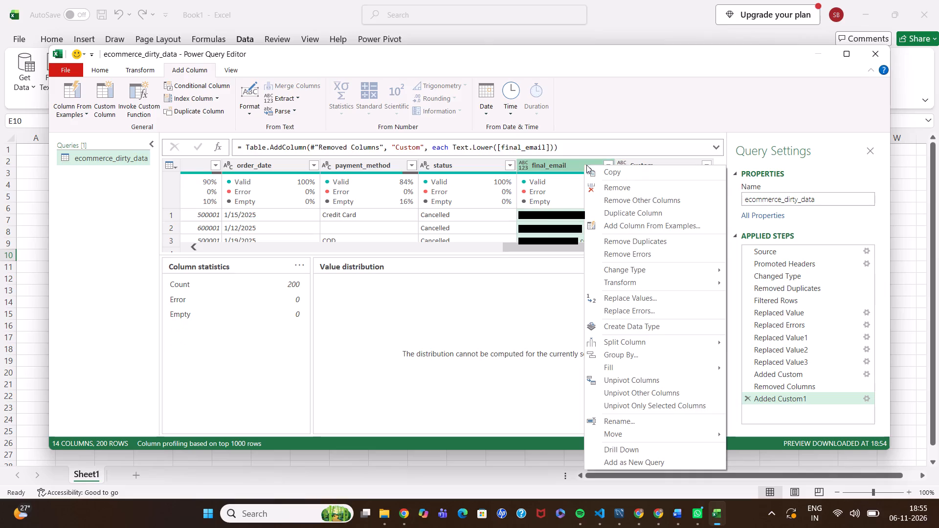
pyautogui.click(611, 189)
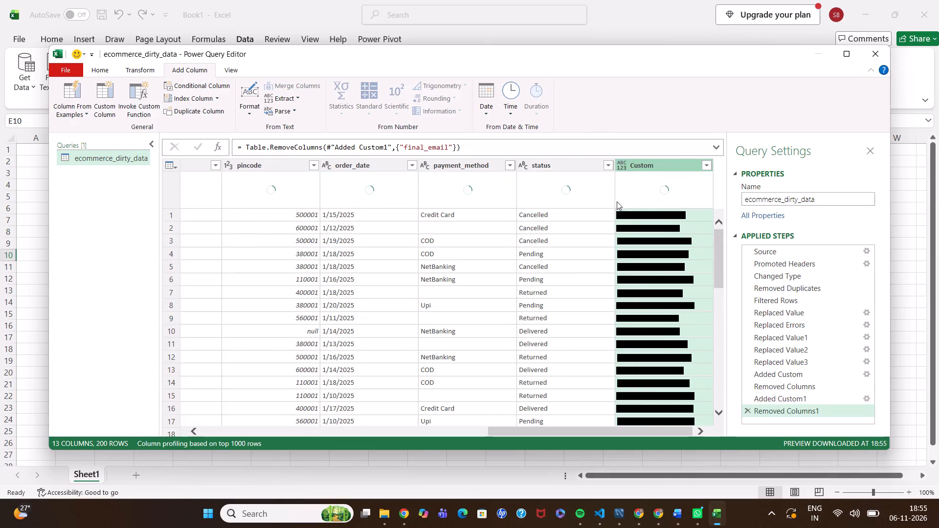
# Open the Custom column's name for editing.
pyautogui.doubleClick(652, 167)
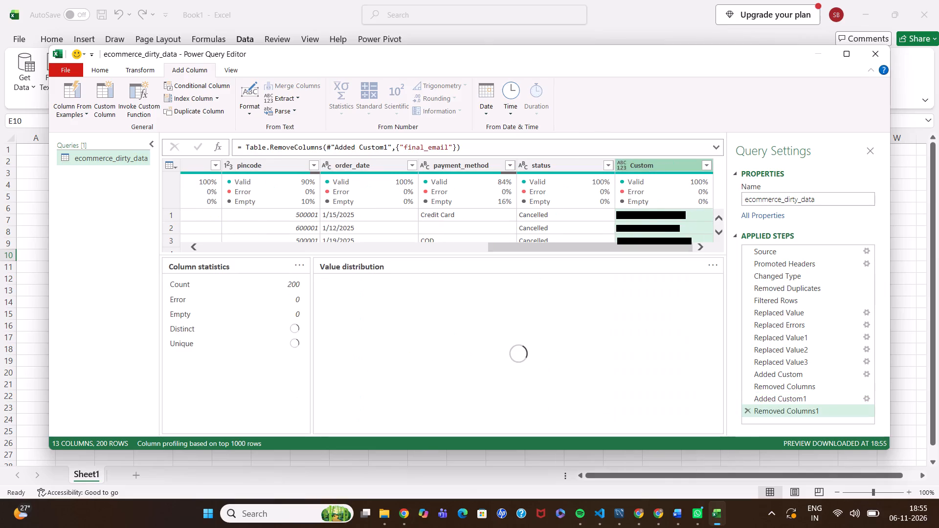